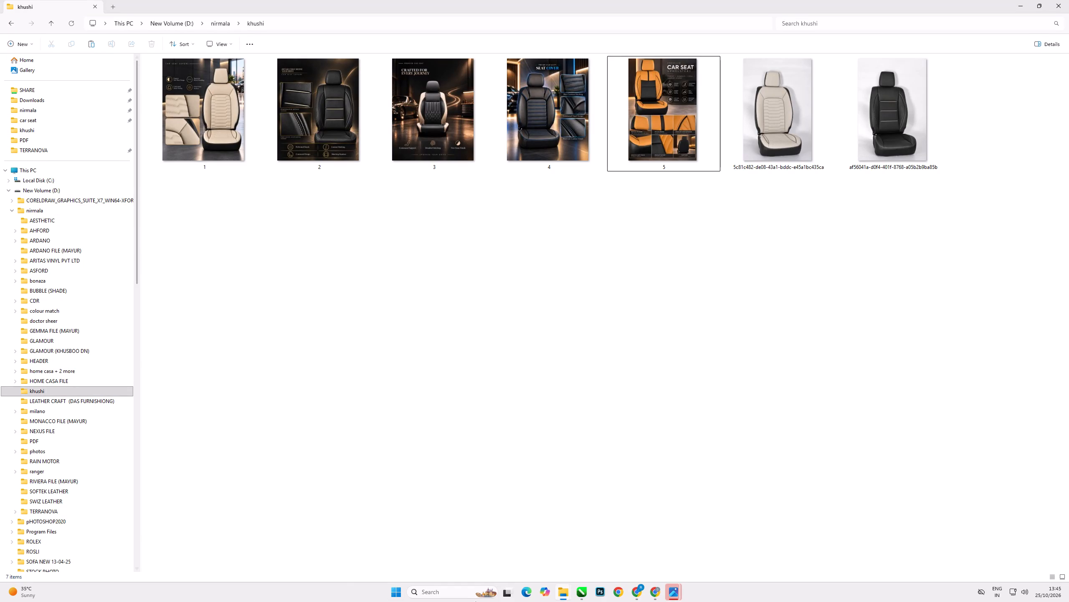
Open the TERRANOVA folder inside the nirmala folder.
{"action": "left_click", "coordinate": [434, 319]}
{"action": "left_click", "coordinate": [25, 145]}
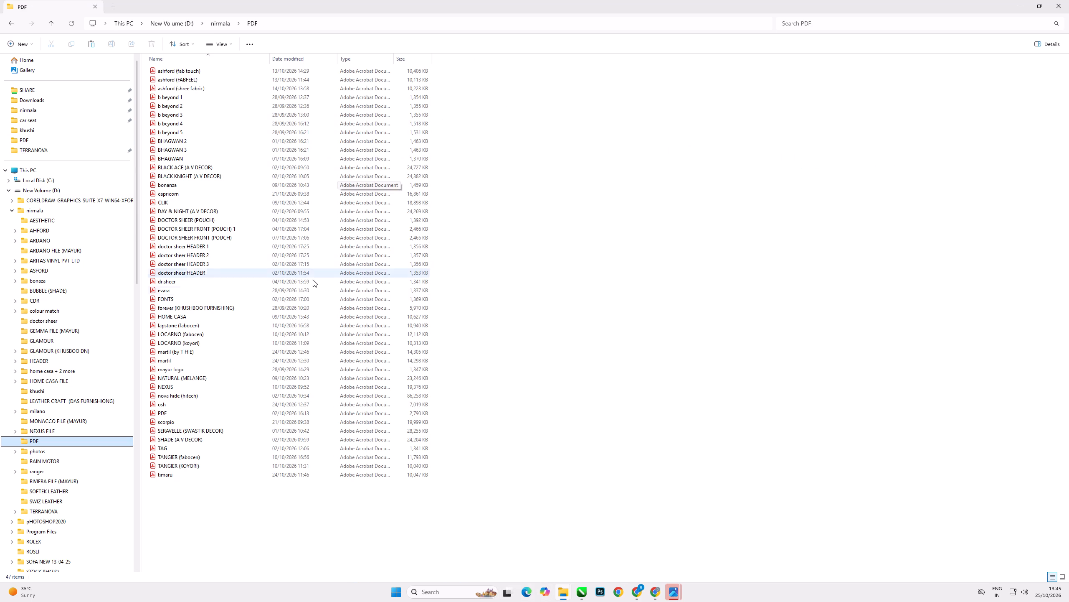
{"action": "left_click", "coordinate": [47, 147]}
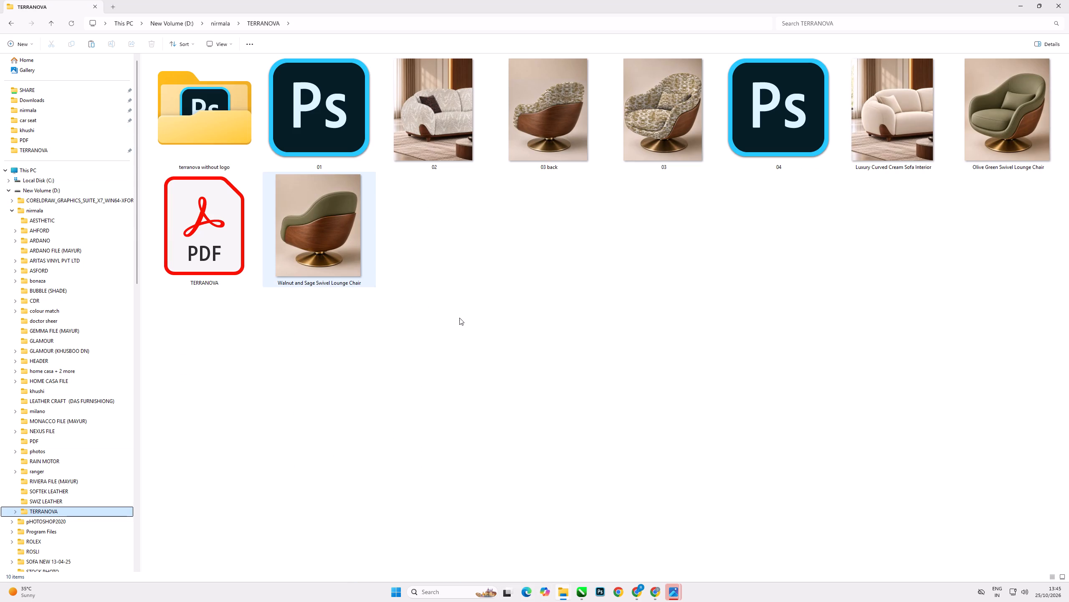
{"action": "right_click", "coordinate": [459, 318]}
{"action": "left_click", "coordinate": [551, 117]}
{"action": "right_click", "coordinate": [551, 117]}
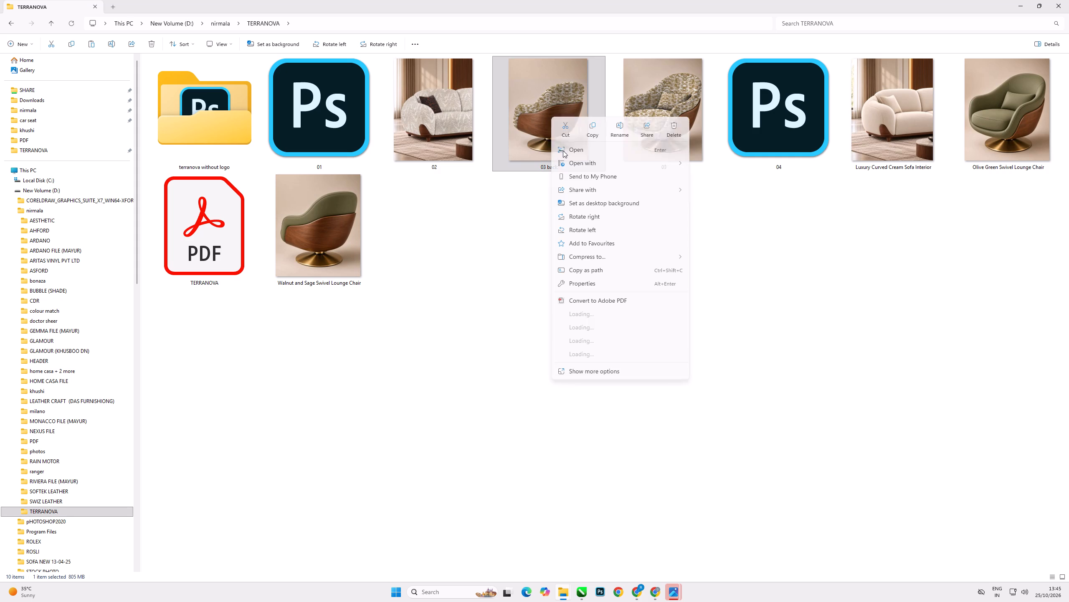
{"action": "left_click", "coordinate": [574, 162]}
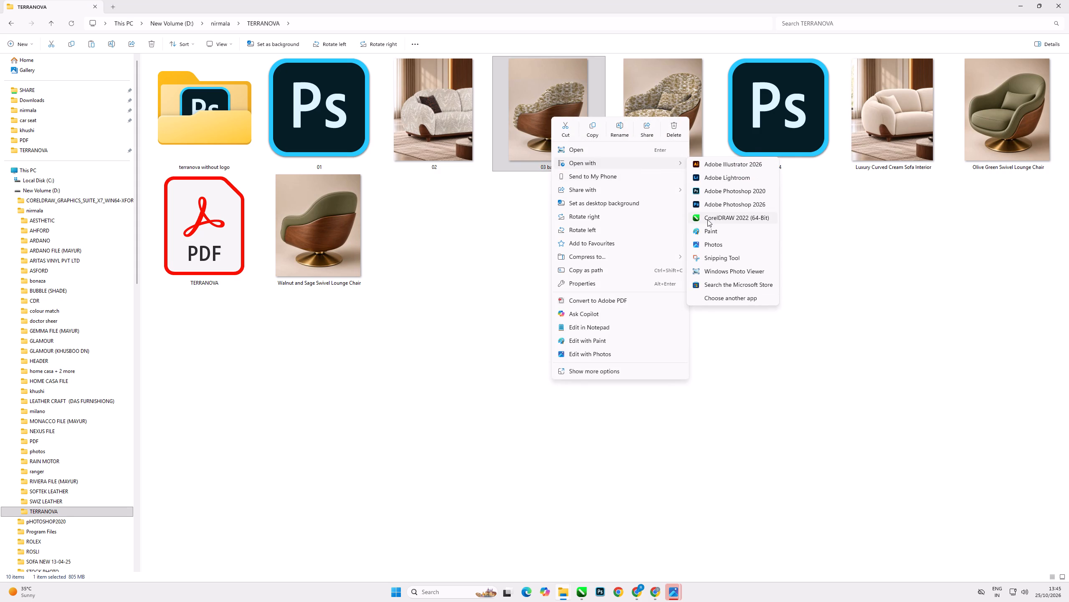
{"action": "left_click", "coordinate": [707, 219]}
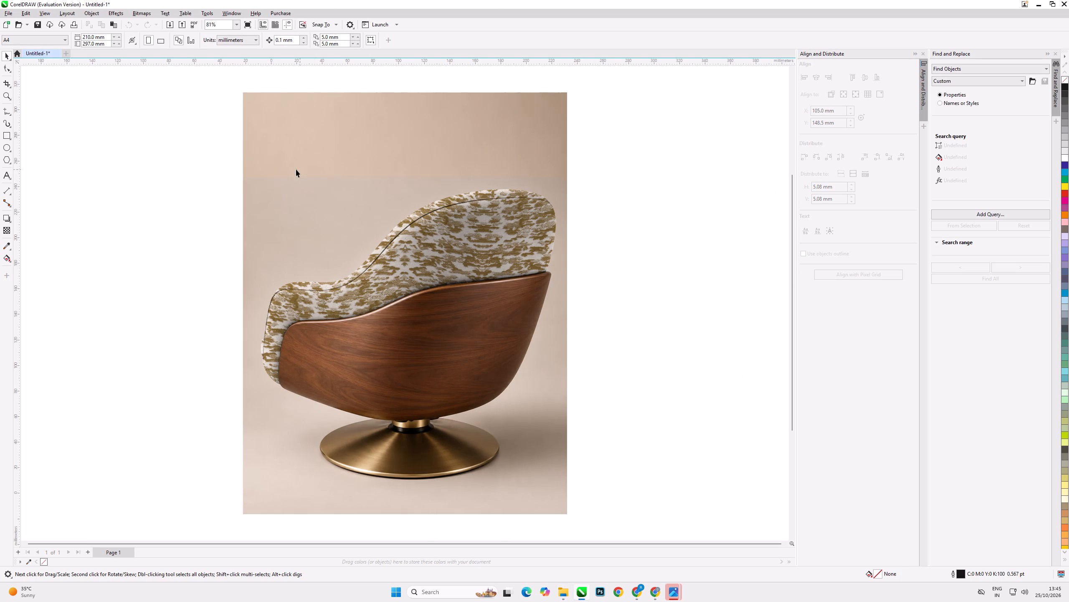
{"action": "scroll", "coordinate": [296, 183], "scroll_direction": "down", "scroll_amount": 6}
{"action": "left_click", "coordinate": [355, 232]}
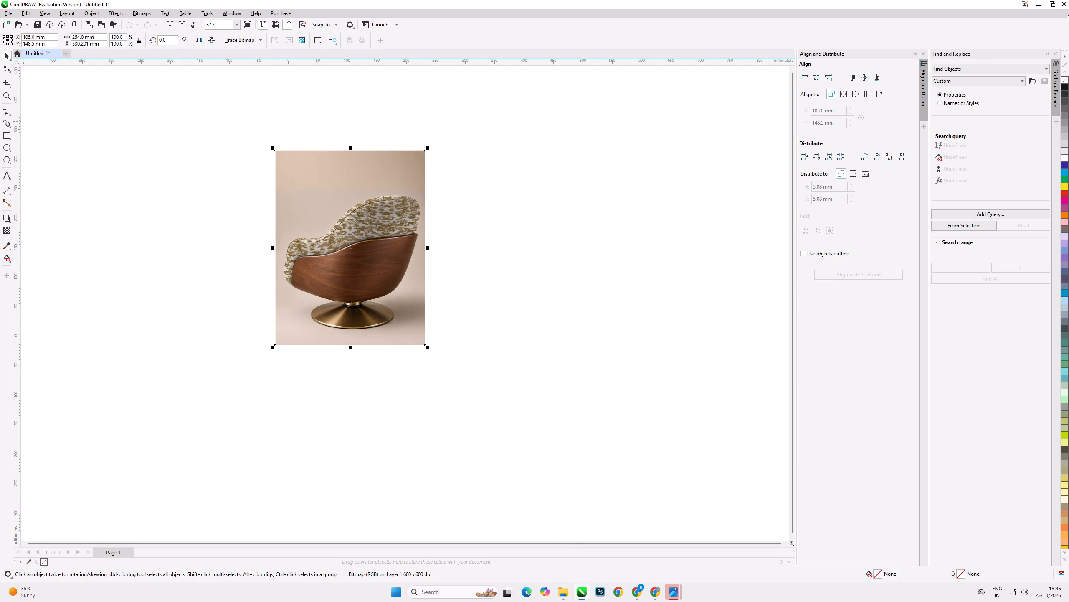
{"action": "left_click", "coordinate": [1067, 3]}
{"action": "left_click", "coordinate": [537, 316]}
Open the 03 back image from the TERRANOVA folder in Adobe Photoshop 2020.
{"action": "left_click", "coordinate": [549, 114]}
{"action": "right_click", "coordinate": [549, 114]}
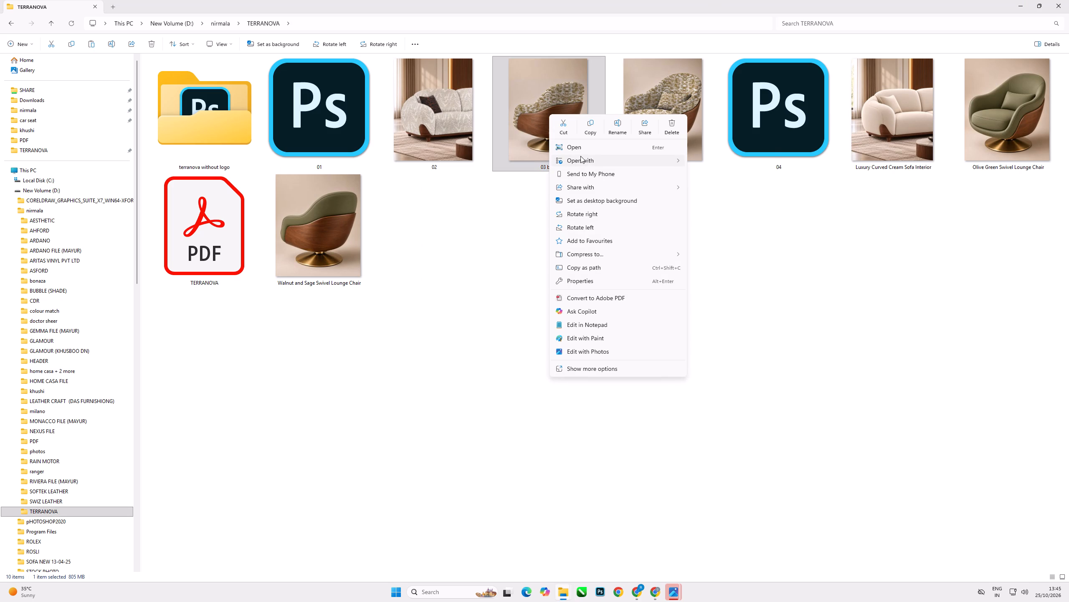
{"action": "left_click", "coordinate": [580, 156]}
{"action": "left_click", "coordinate": [718, 189]}
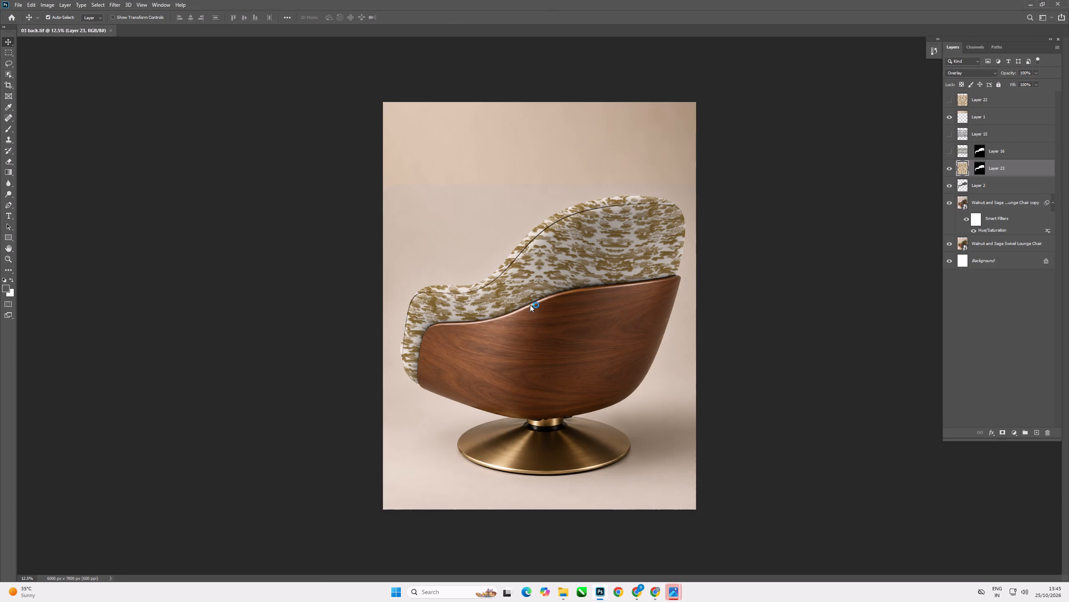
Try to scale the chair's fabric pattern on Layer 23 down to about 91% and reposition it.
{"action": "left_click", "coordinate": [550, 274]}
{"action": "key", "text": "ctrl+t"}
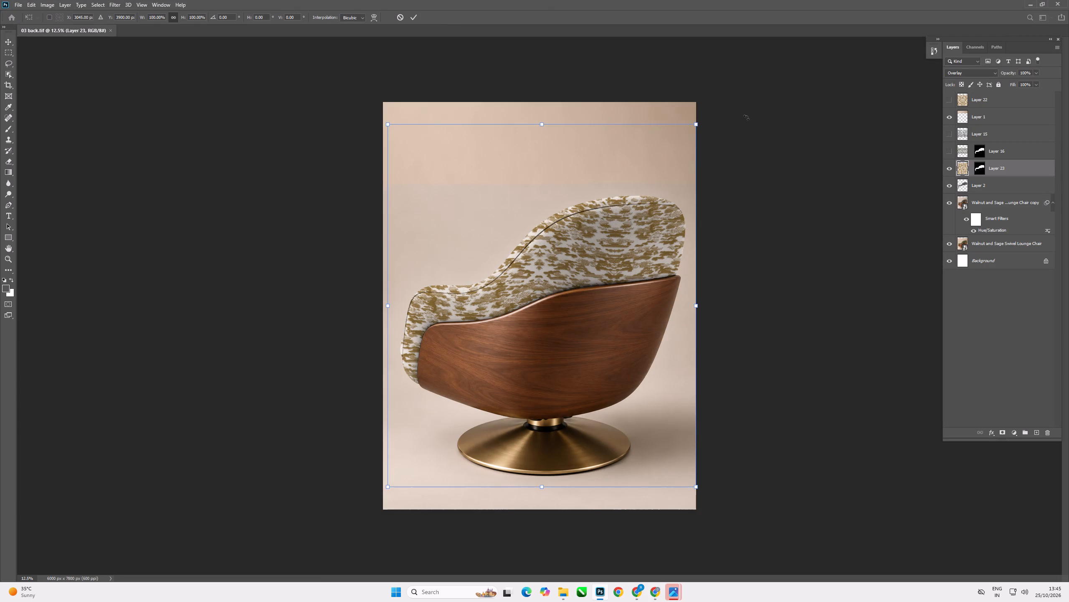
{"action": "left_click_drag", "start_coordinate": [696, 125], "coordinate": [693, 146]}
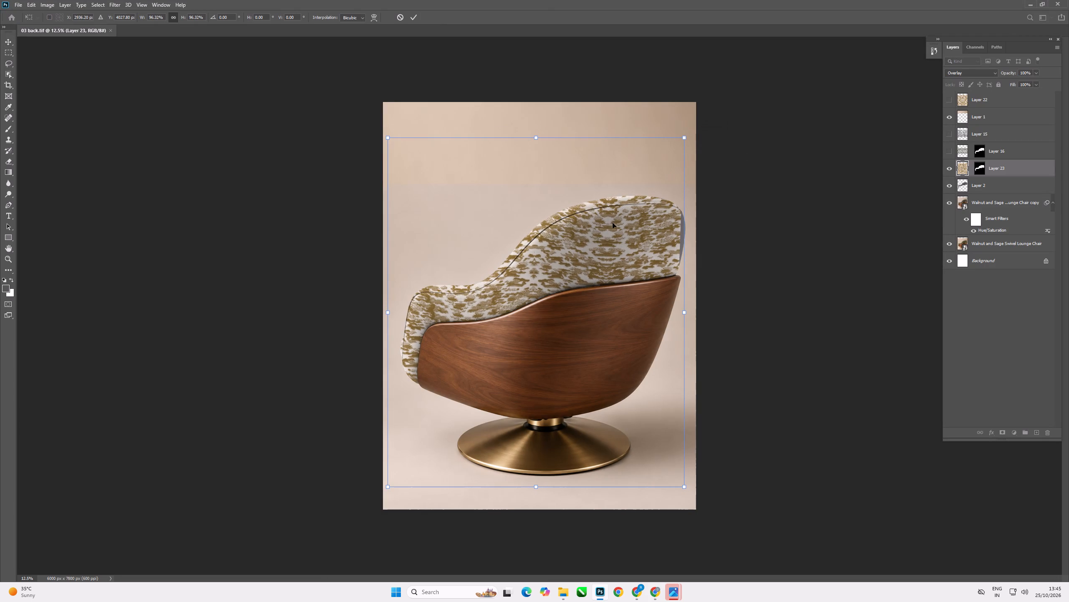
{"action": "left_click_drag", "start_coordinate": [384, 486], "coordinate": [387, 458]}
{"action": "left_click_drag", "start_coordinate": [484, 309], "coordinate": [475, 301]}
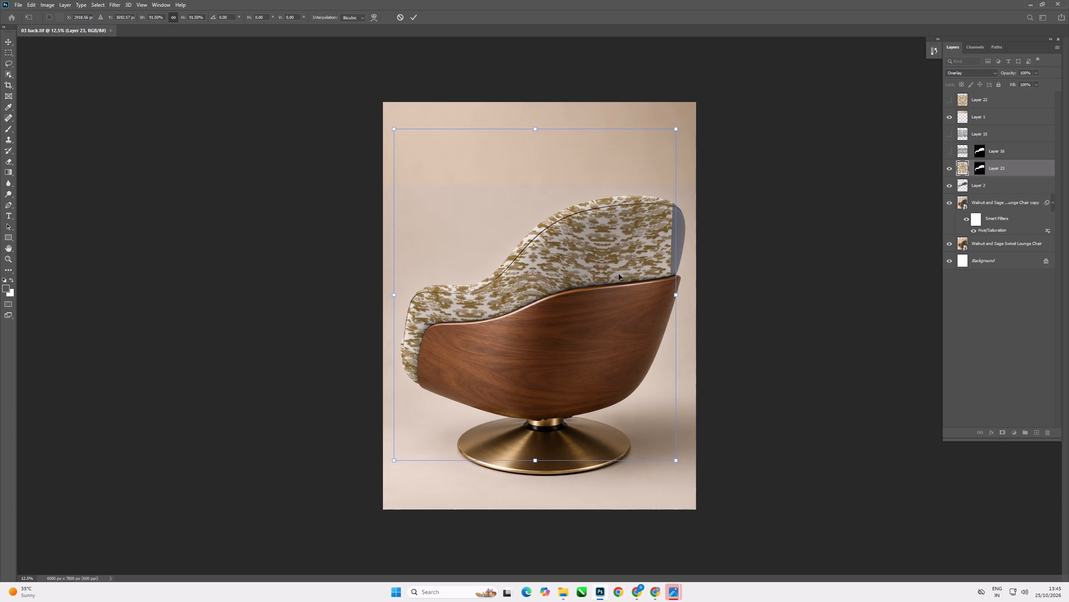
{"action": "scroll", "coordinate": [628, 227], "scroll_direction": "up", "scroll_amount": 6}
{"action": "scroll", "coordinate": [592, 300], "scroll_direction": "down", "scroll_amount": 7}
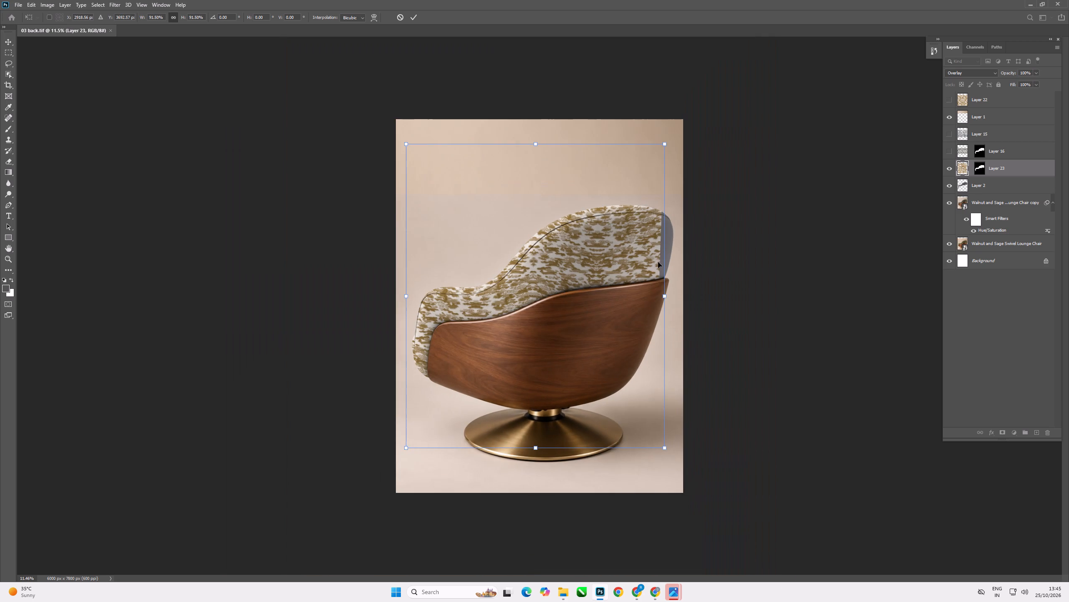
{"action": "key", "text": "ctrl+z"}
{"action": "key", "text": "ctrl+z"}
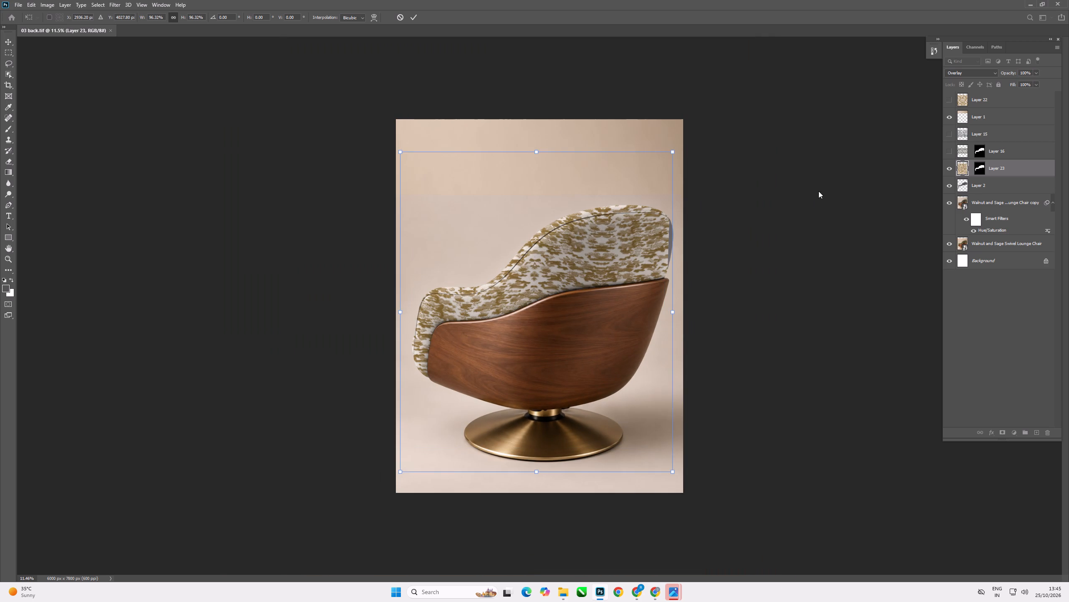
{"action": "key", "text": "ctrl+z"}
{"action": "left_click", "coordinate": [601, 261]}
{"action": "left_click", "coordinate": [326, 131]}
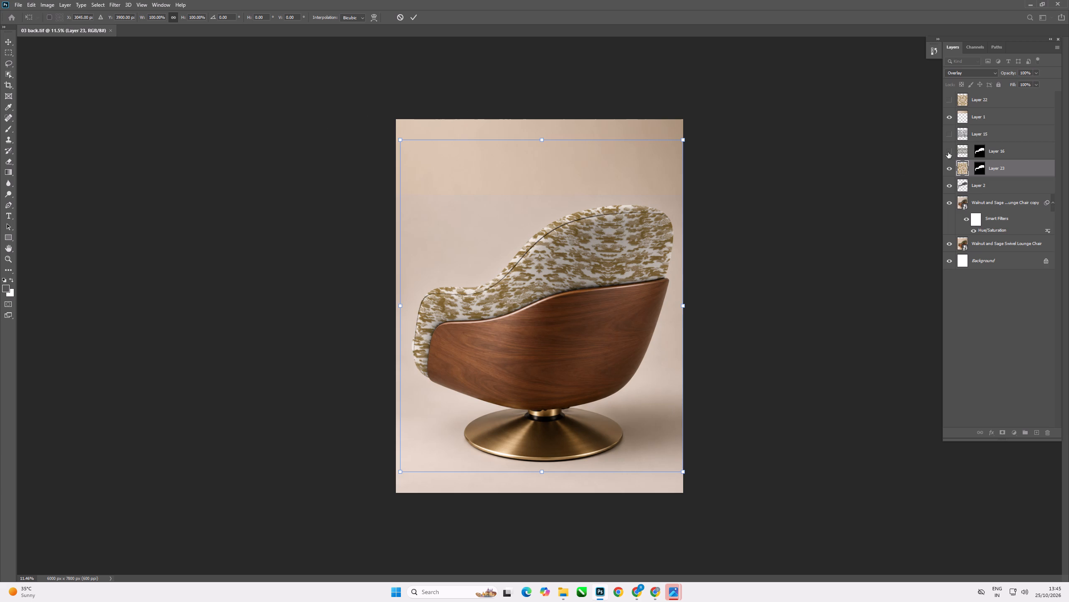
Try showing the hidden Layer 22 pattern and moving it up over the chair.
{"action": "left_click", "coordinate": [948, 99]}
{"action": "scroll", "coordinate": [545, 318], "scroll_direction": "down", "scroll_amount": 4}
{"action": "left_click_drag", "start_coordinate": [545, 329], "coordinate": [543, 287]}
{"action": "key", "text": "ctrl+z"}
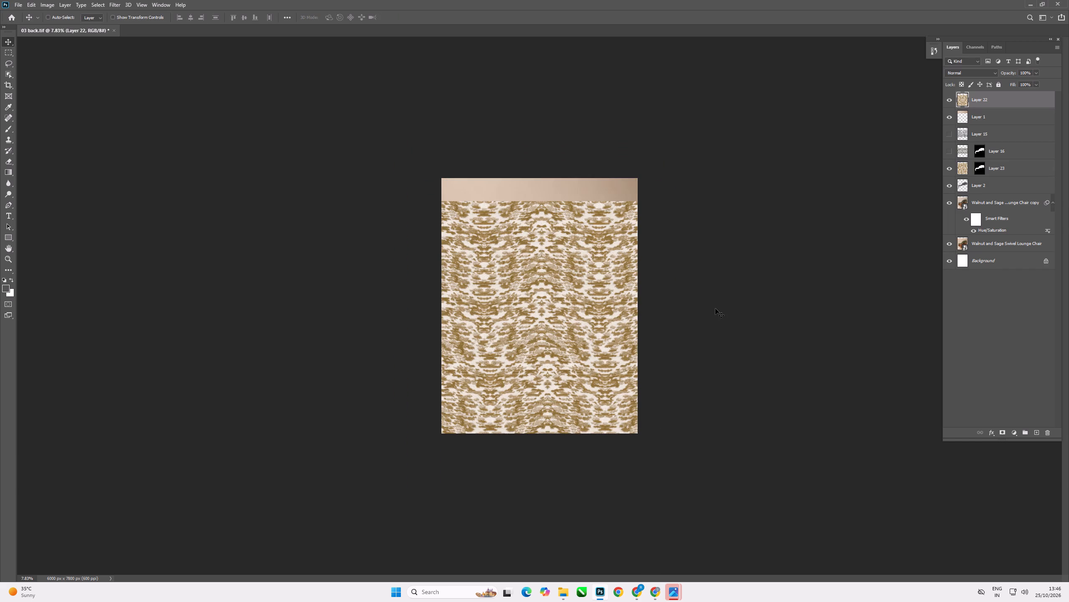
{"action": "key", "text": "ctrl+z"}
Select the full fabric pattern area of Layer 23 and copy it.
{"action": "left_click", "coordinate": [569, 269]}
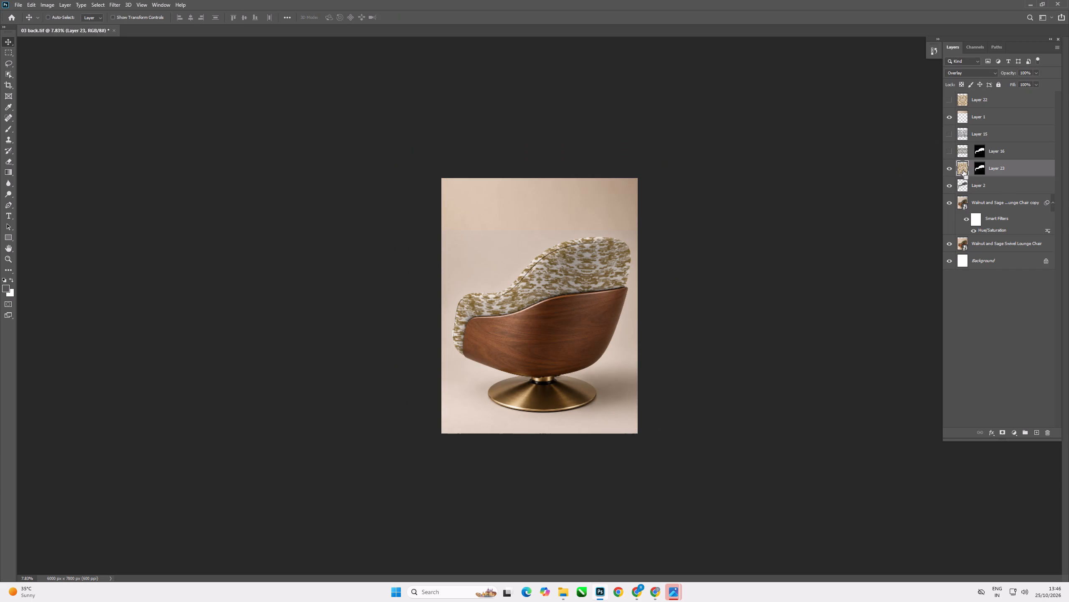
{"action": "left_click", "coordinate": [963, 171], "text": "ctrl"}
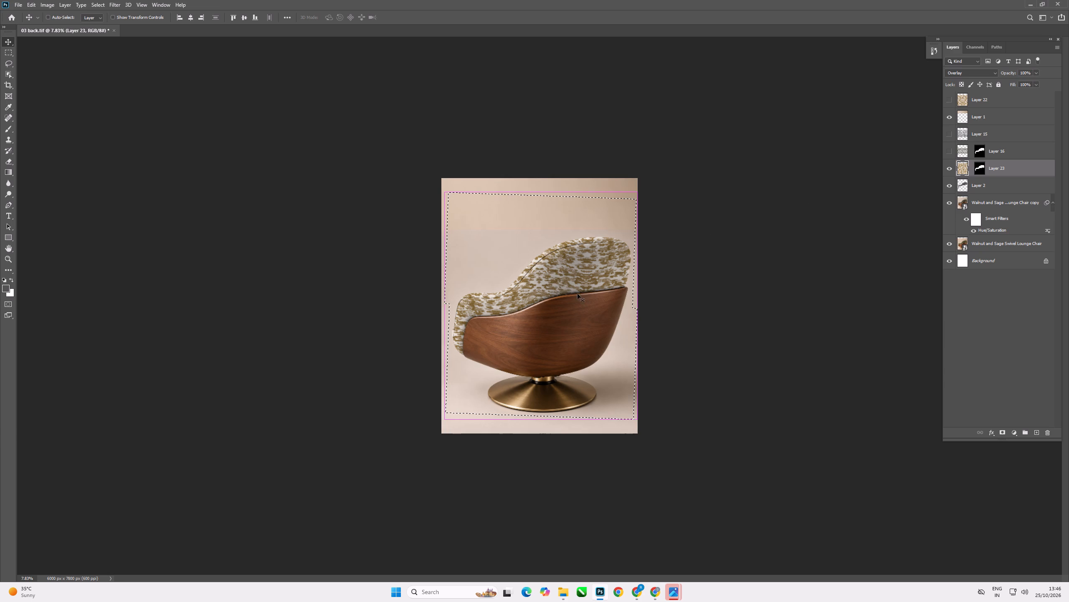
{"action": "key", "text": "ctrl+c"}
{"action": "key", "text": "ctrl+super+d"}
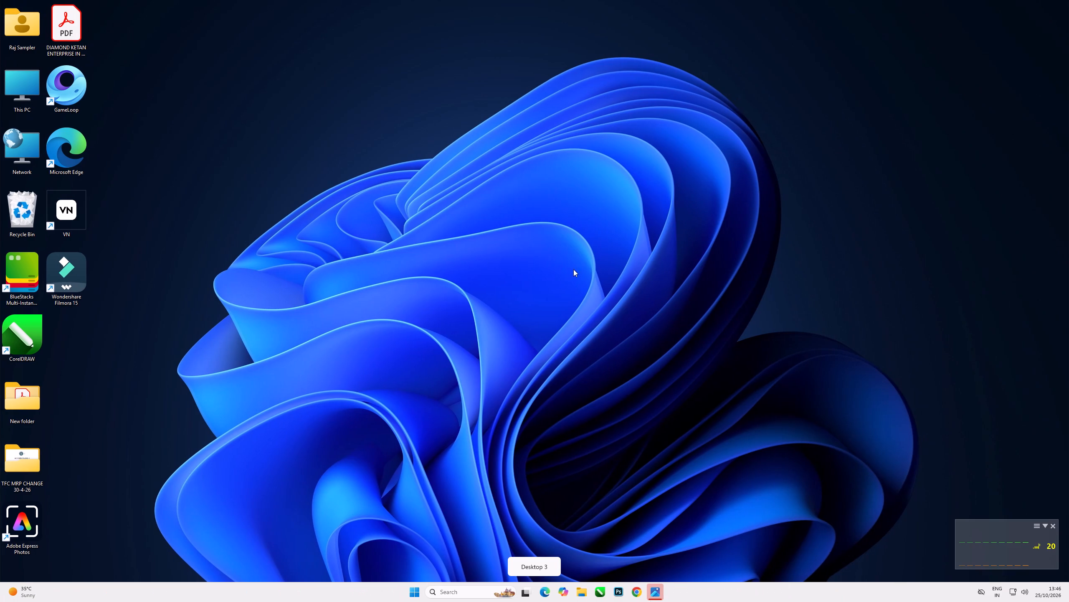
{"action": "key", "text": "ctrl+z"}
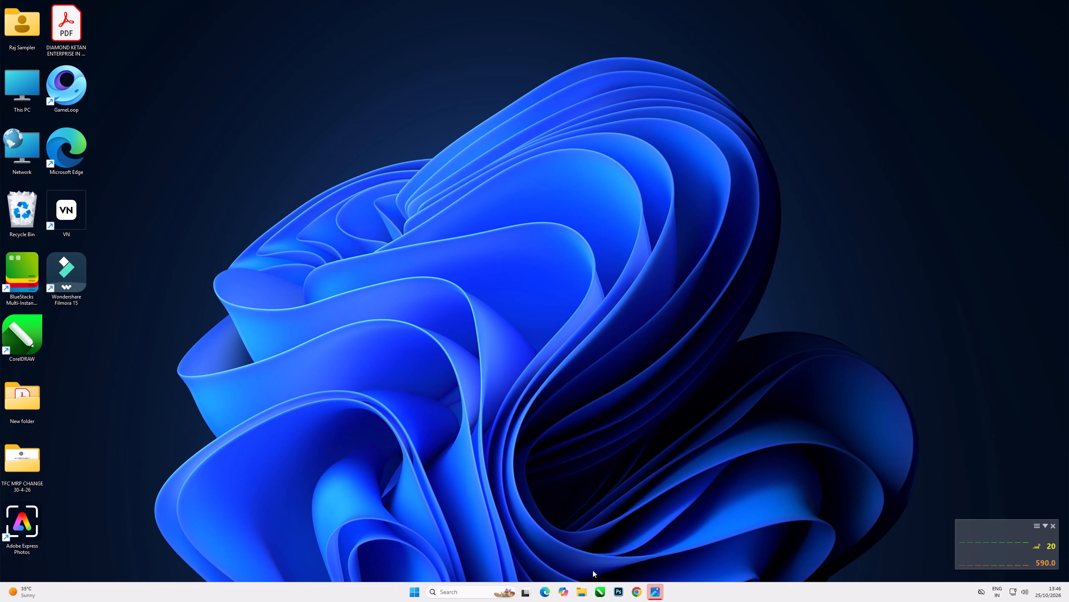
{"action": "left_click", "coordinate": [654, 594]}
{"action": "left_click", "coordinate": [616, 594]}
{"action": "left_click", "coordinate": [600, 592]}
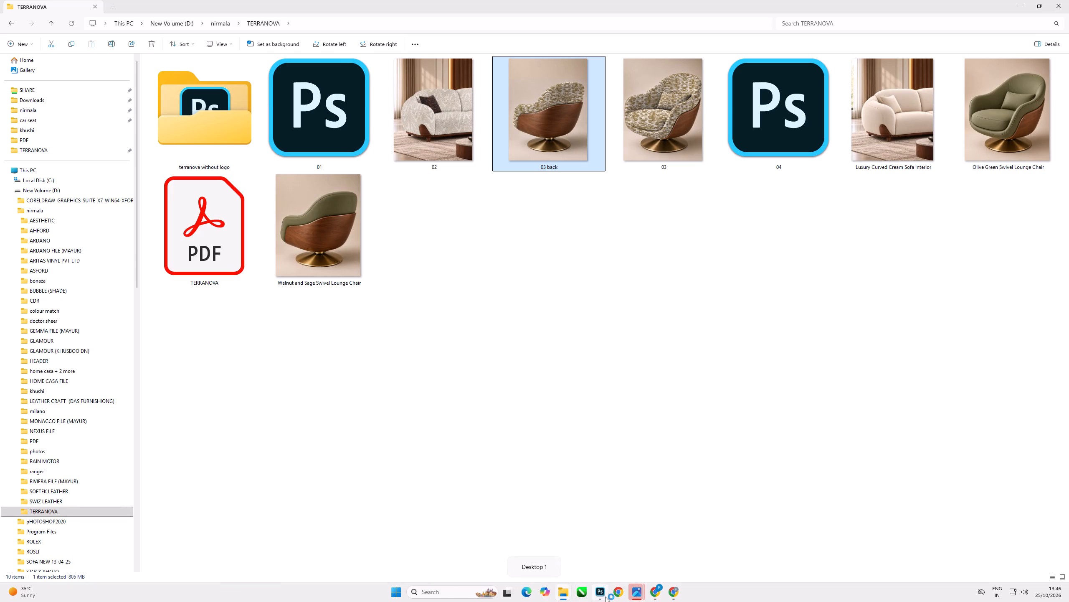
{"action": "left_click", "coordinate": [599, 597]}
Paste the copied fabric pattern as a new layer and place it directly above Layer 1 in the layer stack.
{"action": "scroll", "coordinate": [590, 250], "scroll_direction": "up", "scroll_amount": 5}
{"action": "left_click", "coordinate": [585, 266]}
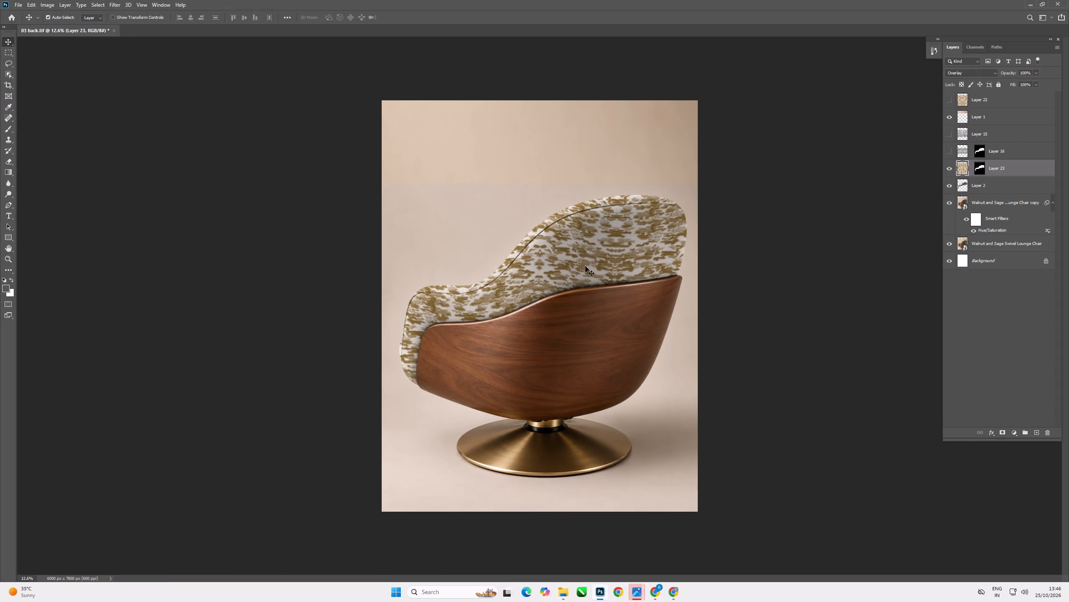
{"action": "scroll", "coordinate": [523, 310], "scroll_direction": "down", "scroll_amount": 6}
{"action": "key", "text": "ctrl+v"}
{"action": "scroll", "coordinate": [564, 312], "scroll_direction": "up", "scroll_amount": 2}
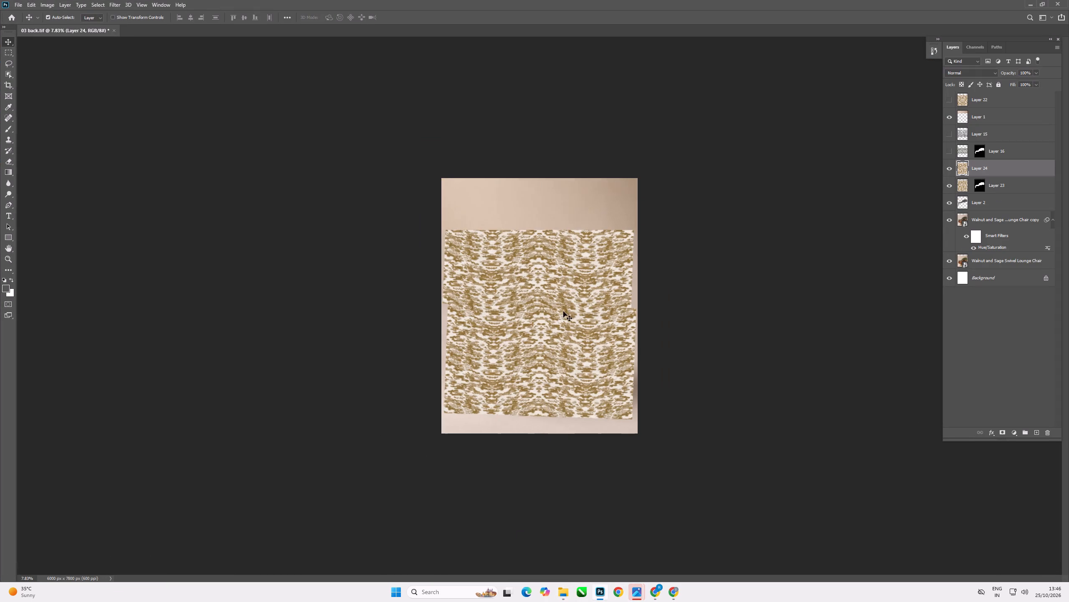
{"action": "scroll", "coordinate": [563, 311], "scroll_direction": "up", "scroll_amount": 2}
{"action": "left_click_drag", "start_coordinate": [559, 309], "coordinate": [559, 344]}
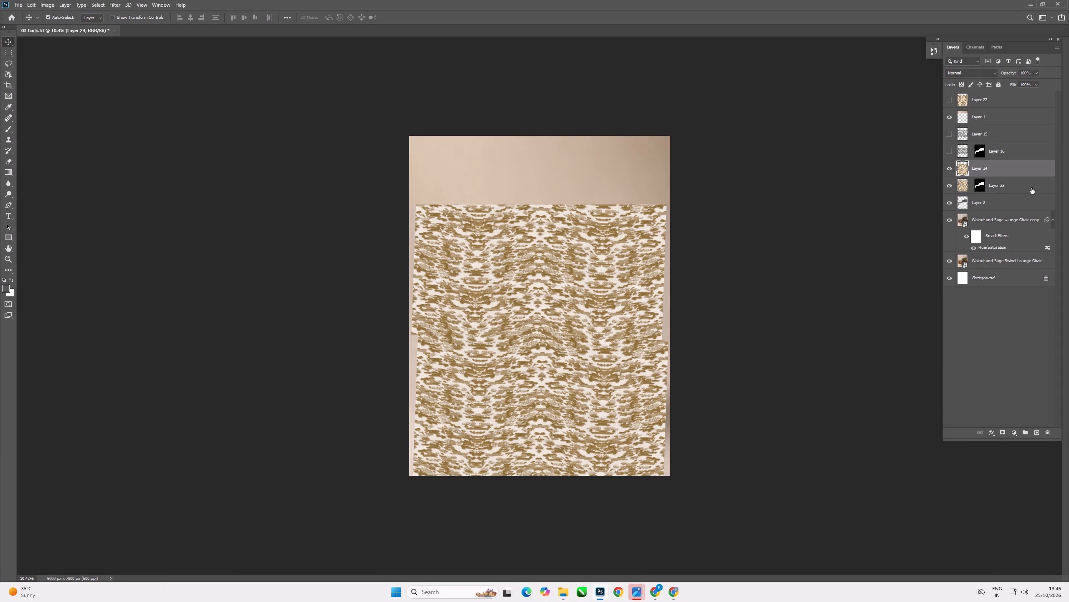
{"action": "left_click_drag", "start_coordinate": [1015, 174], "coordinate": [1003, 108]}
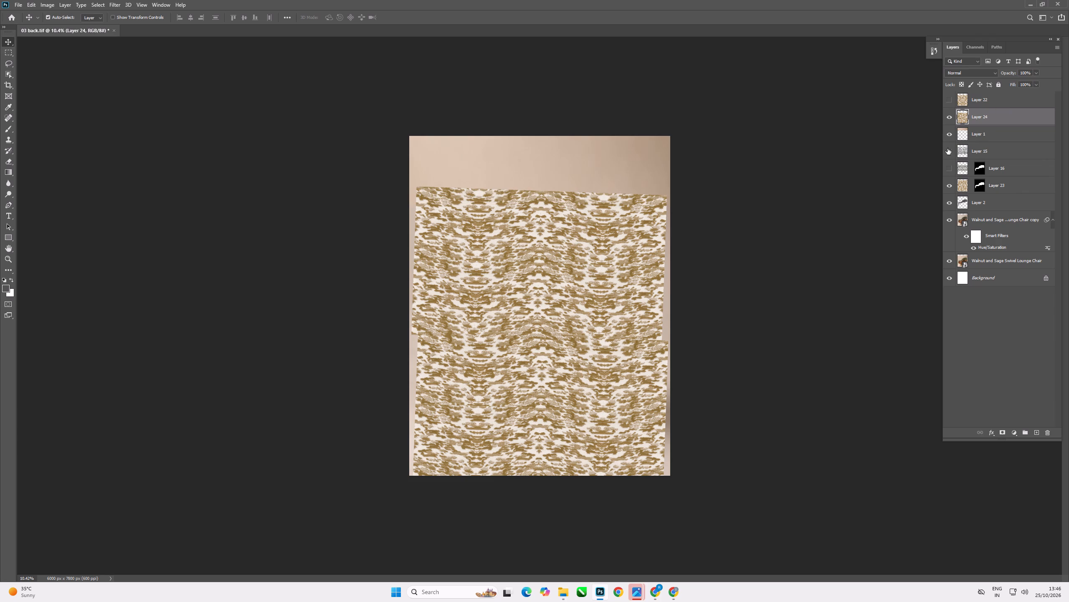
Move the pasted fabric pattern up so it starts near the canvas's top edge.
{"action": "left_click_drag", "start_coordinate": [589, 378], "coordinate": [592, 330]}
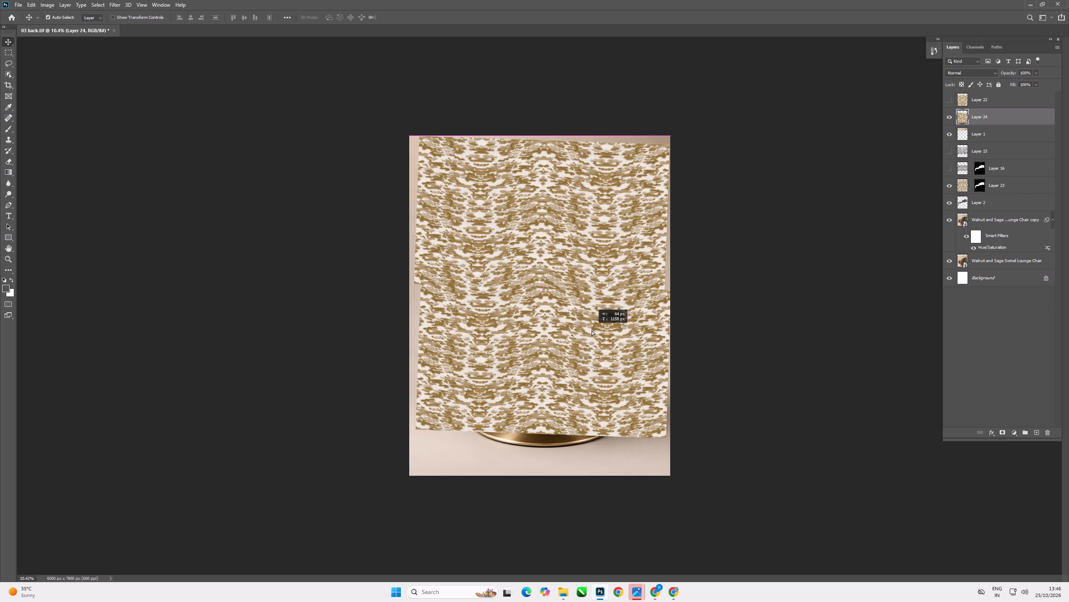
{"action": "left_click_drag", "start_coordinate": [592, 330], "coordinate": [591, 331]}
{"action": "left_click", "coordinate": [570, 303]}
{"action": "scroll", "coordinate": [461, 320], "scroll_direction": "up", "scroll_amount": 11}
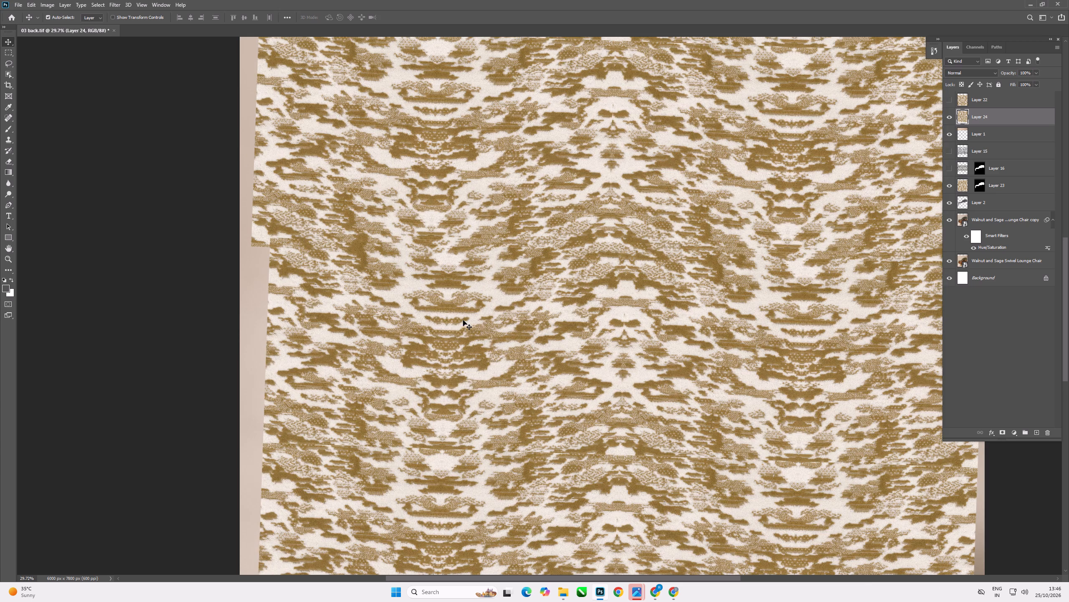
{"action": "scroll", "coordinate": [367, 272], "scroll_direction": "down", "scroll_amount": 12}
Duplicate the pasted fabric pattern onto a new layer and place the copy over the lower part of the canvas.
{"action": "left_click", "coordinate": [475, 267]}
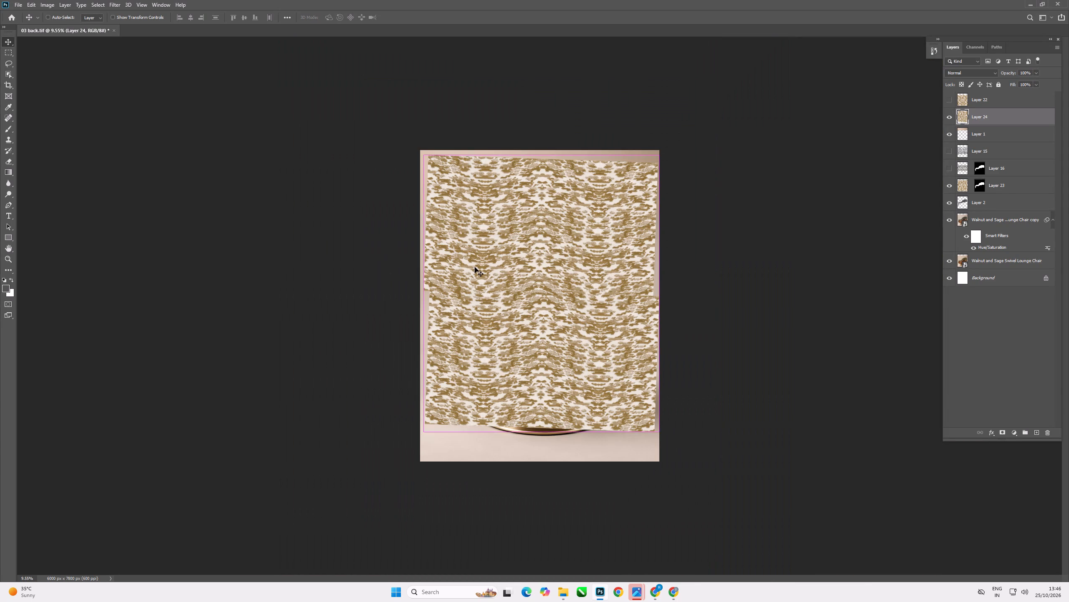
{"action": "key", "text": "ctrl+c"}
{"action": "key", "text": "ctrl+v"}
{"action": "left_click_drag", "start_coordinate": [544, 343], "coordinate": [554, 588]}
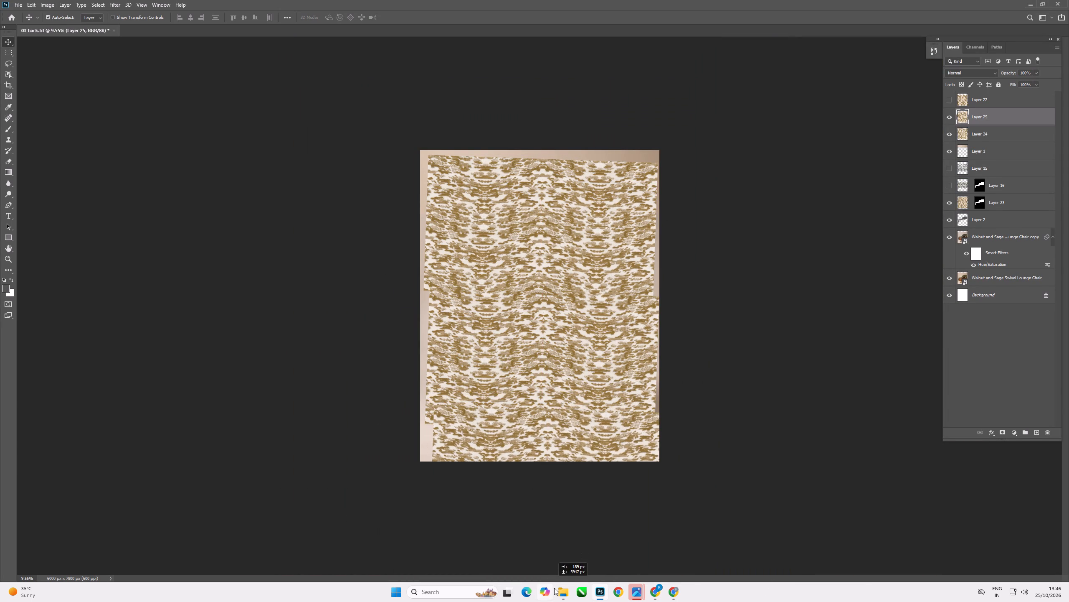
{"action": "left_click_drag", "start_coordinate": [554, 588], "coordinate": [547, 601]}
Reposition the duplicated fabric pattern over the lower part of the canvas so its motifs continue those of the copy above.
{"action": "scroll", "coordinate": [532, 459], "scroll_direction": "up", "scroll_amount": 11}
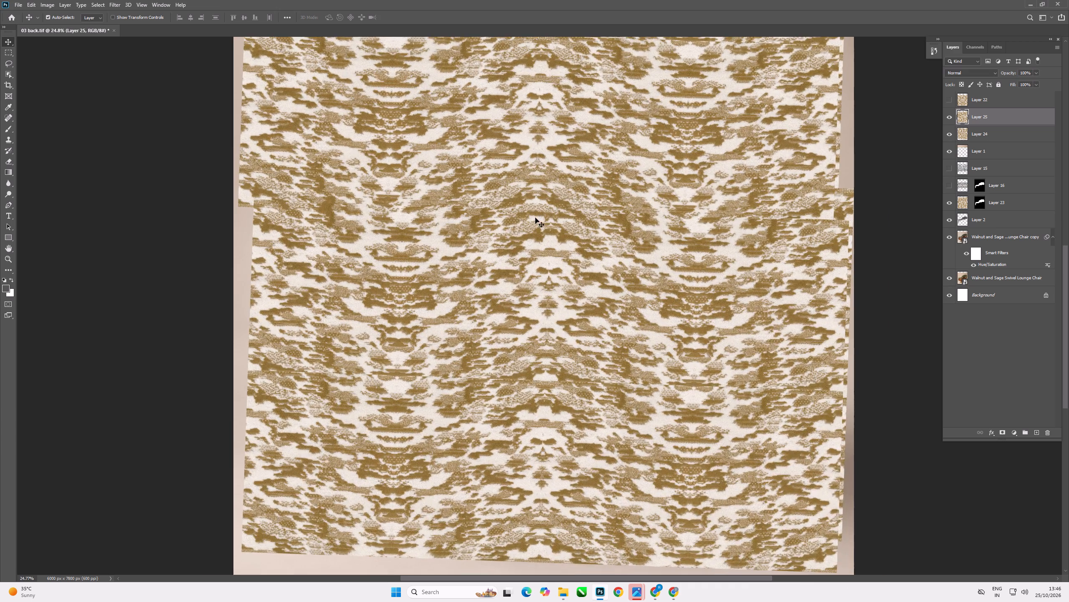
{"action": "scroll", "coordinate": [536, 215], "scroll_direction": "down", "scroll_amount": 8}
{"action": "left_click_drag", "start_coordinate": [534, 247], "coordinate": [523, 485]}
{"action": "scroll", "coordinate": [550, 230], "scroll_direction": "down", "scroll_amount": 6}
{"action": "scroll", "coordinate": [573, 413], "scroll_direction": "up", "scroll_amount": 6}
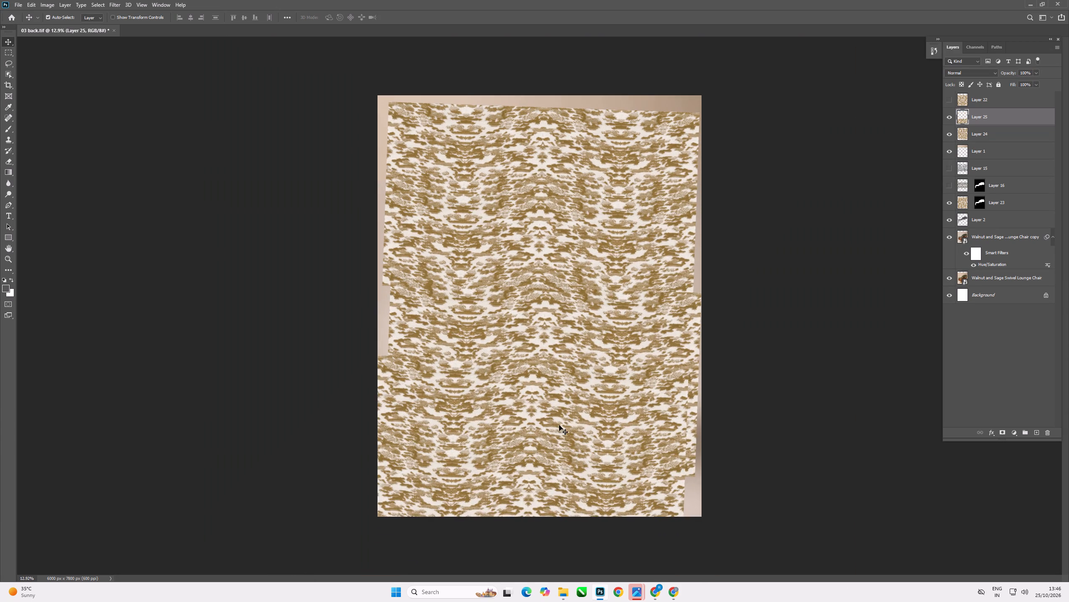
{"action": "left_click_drag", "start_coordinate": [555, 440], "coordinate": [565, 443]}
{"action": "scroll", "coordinate": [491, 354], "scroll_direction": "up", "scroll_amount": 12}
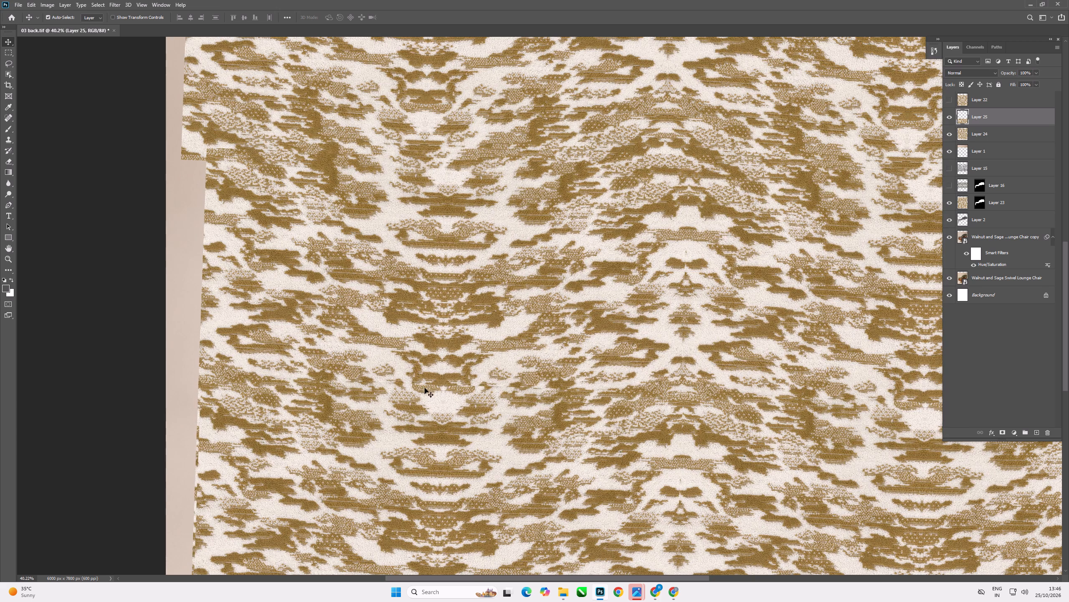
{"action": "left_click_drag", "start_coordinate": [552, 448], "coordinate": [550, 422]}
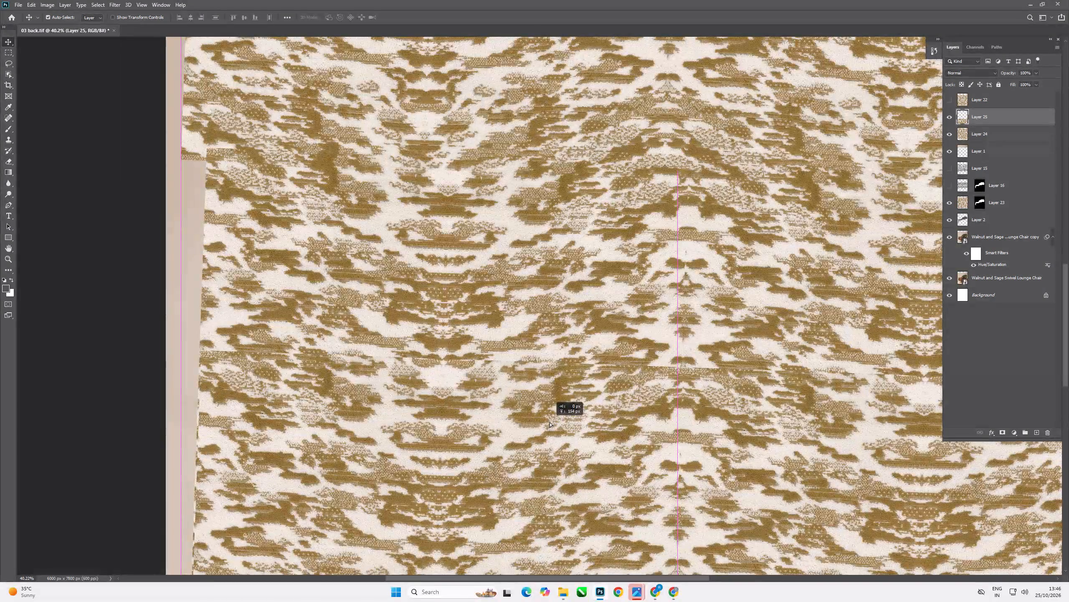
{"action": "left_click_drag", "start_coordinate": [550, 422], "coordinate": [551, 418]}
{"action": "scroll", "coordinate": [473, 404], "scroll_direction": "down", "scroll_amount": 6}
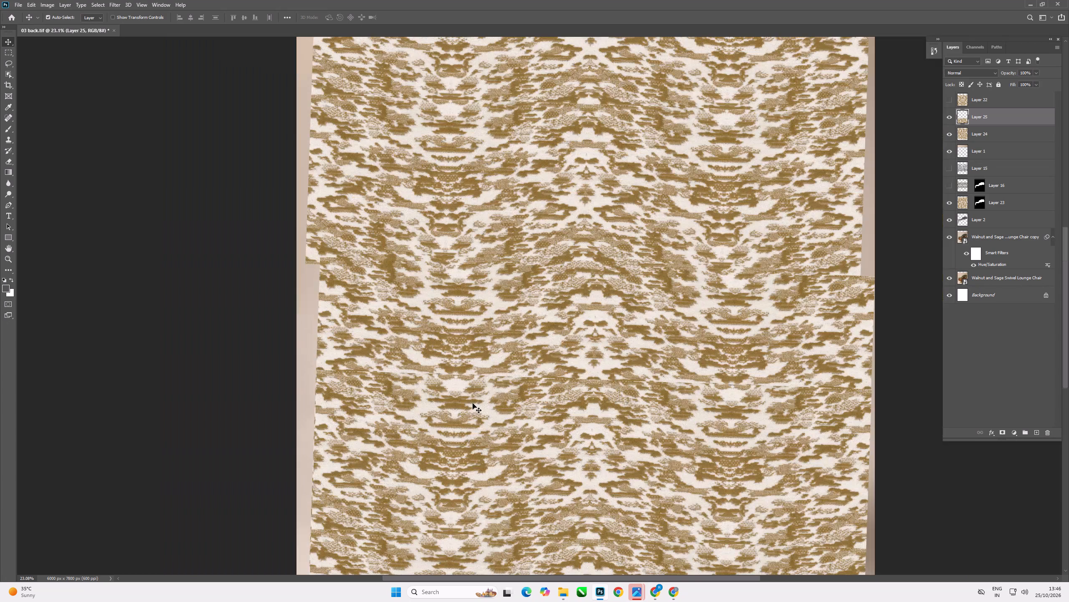
{"action": "left_click_drag", "start_coordinate": [592, 441], "coordinate": [594, 458]}
{"action": "scroll", "coordinate": [566, 439], "scroll_direction": "up", "scroll_amount": 6}
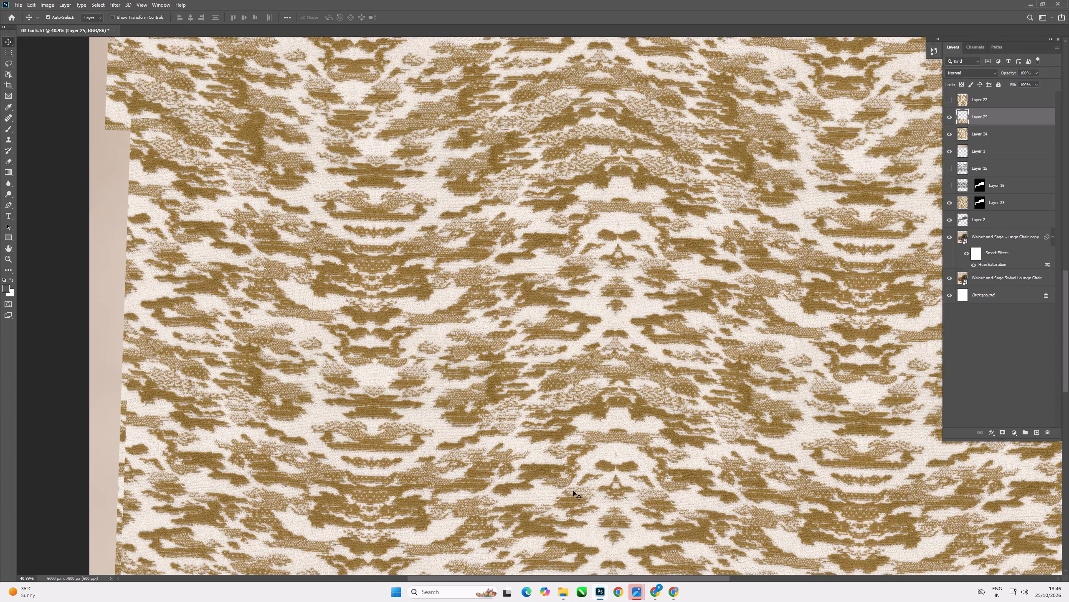
{"action": "scroll", "coordinate": [522, 460], "scroll_direction": "down", "scroll_amount": 14}
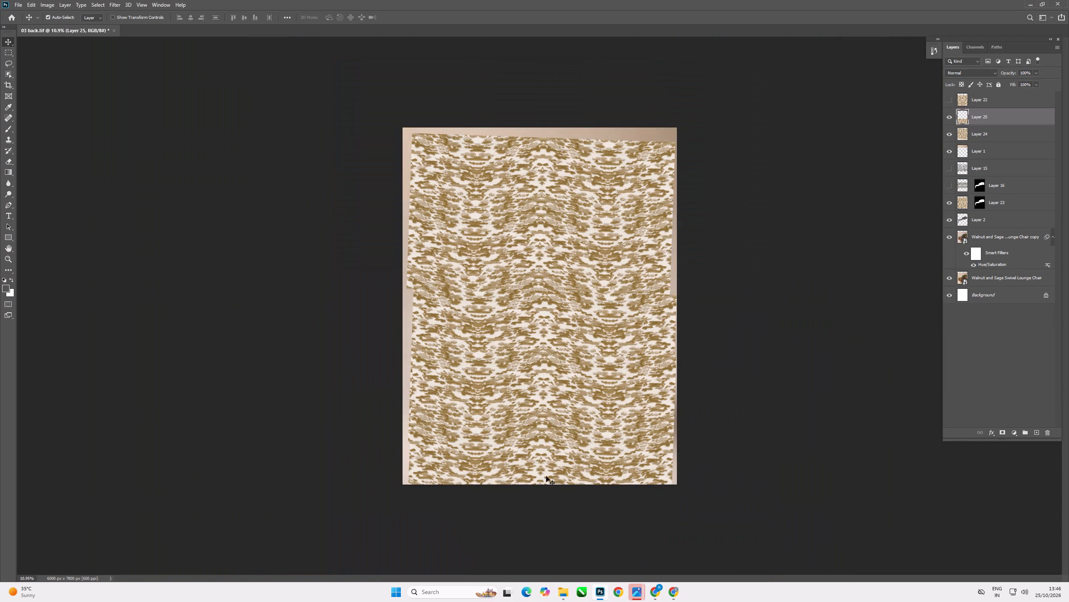
Merge the upper and lower fabric pattern layers, Layer 24 and Layer 25, into one layer.
{"action": "left_click", "coordinate": [546, 476]}
{"action": "left_click", "coordinate": [547, 355], "text": "shift"}
{"action": "key", "text": "ctrl+e"}
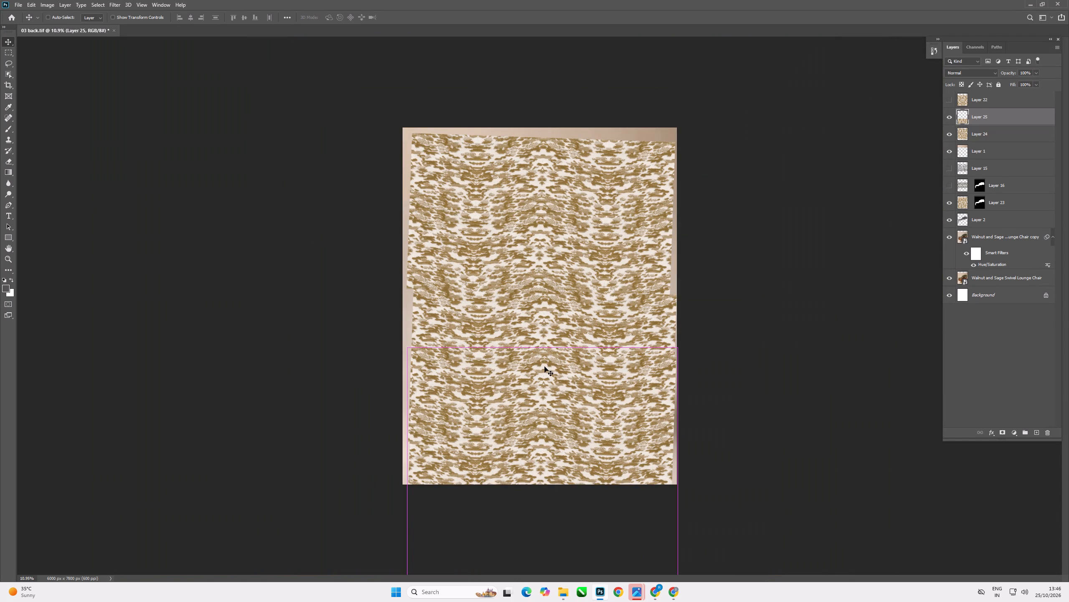
Move the merged fabric pattern up and left past the canvas edges, leaving a strip of the chair image uncovered at the right.
{"action": "scroll", "coordinate": [534, 361], "scroll_direction": "down", "scroll_amount": 6}
{"action": "left_click_drag", "start_coordinate": [546, 359], "coordinate": [535, 337]}
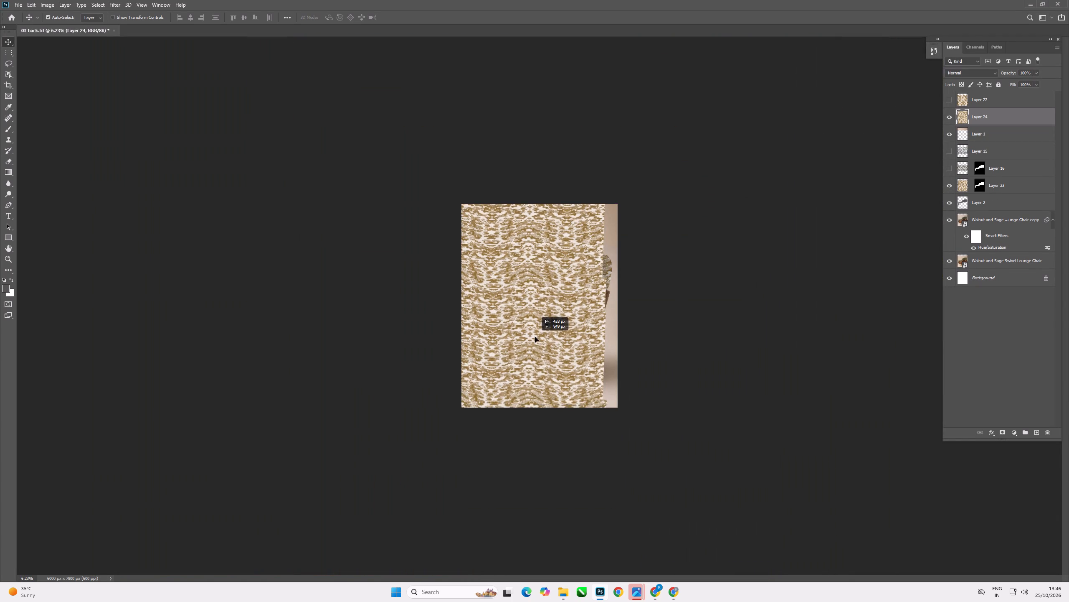
{"action": "left_click_drag", "start_coordinate": [535, 337], "coordinate": [518, 295]}
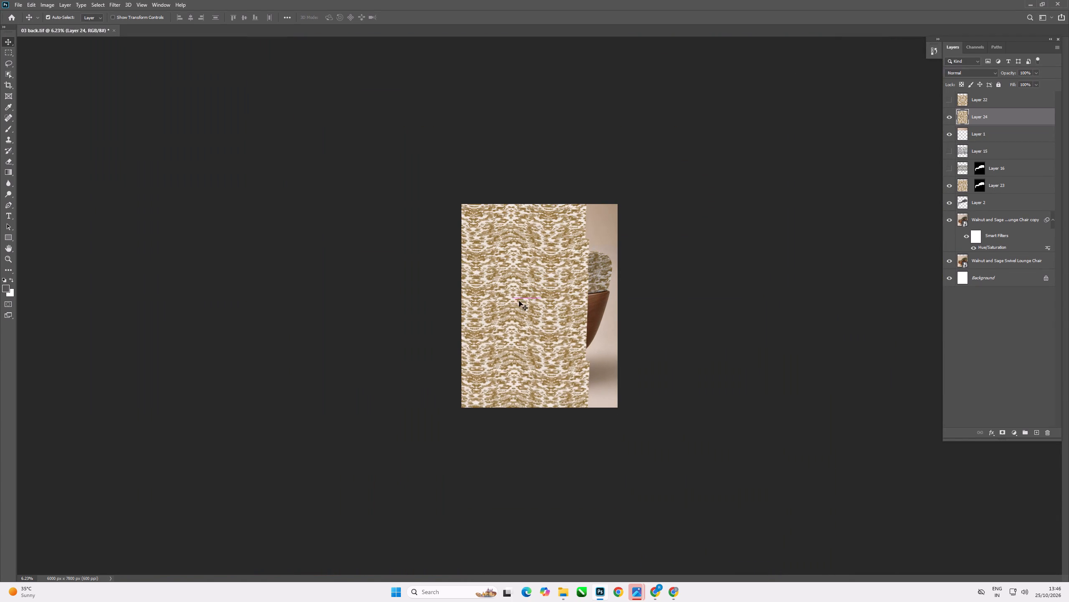
Duplicate the merged fabric pattern onto a new layer and place the copy over the canvas's right part.
{"action": "left_click", "coordinate": [537, 367]}
{"action": "scroll", "coordinate": [458, 342], "scroll_direction": "down", "scroll_amount": 6}
{"action": "key", "text": "ctrl+c"}
{"action": "key", "text": "ctrl+v"}
{"action": "left_click_drag", "start_coordinate": [542, 317], "coordinate": [583, 316]}
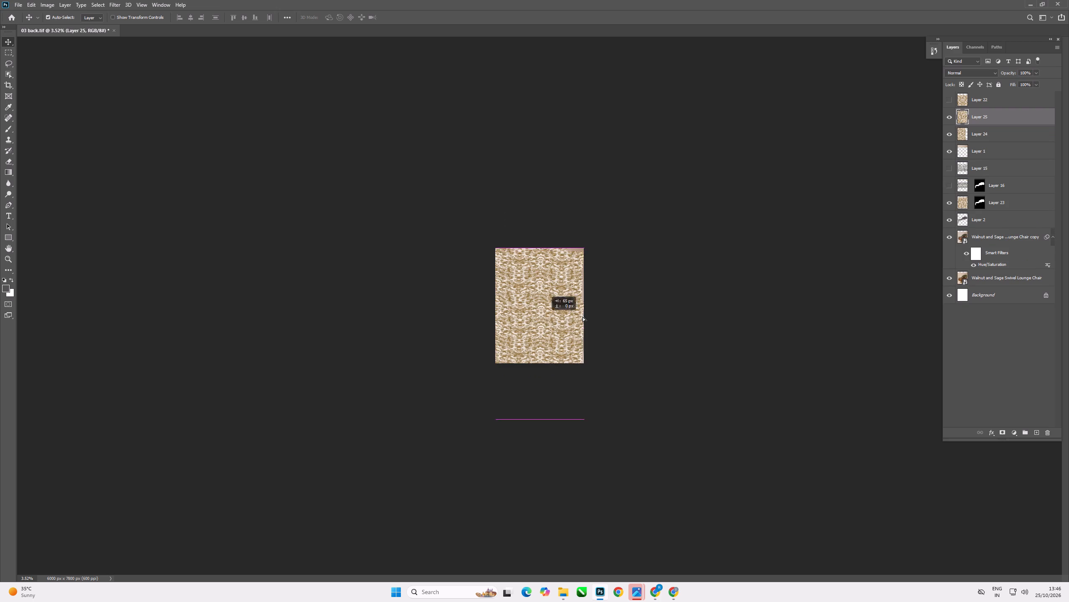
{"action": "left_click_drag", "start_coordinate": [583, 316], "coordinate": [610, 311]}
Adjust the positions of the two side-by-side fabric pattern layers so their motifs line up along the vertical seam.
{"action": "scroll", "coordinate": [557, 300], "scroll_direction": "up", "scroll_amount": 6}
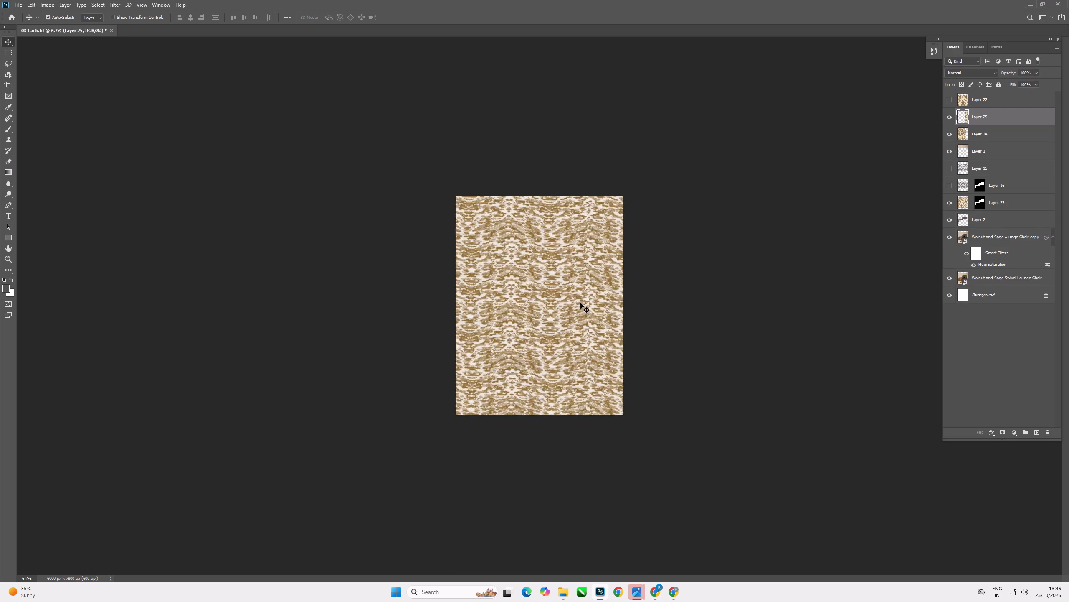
{"action": "scroll", "coordinate": [580, 303], "scroll_direction": "up", "scroll_amount": 14}
{"action": "left_click_drag", "start_coordinate": [702, 335], "coordinate": [689, 336]}
{"action": "scroll", "coordinate": [591, 362], "scroll_direction": "down", "scroll_amount": 6}
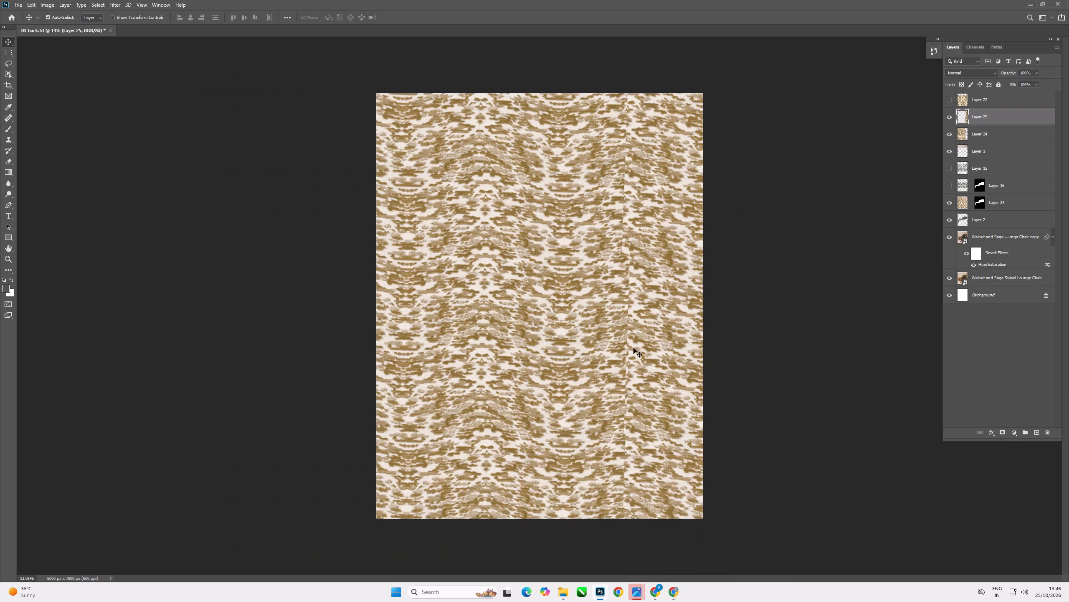
{"action": "scroll", "coordinate": [637, 208], "scroll_direction": "up", "scroll_amount": 6}
{"action": "left_click_drag", "start_coordinate": [669, 242], "coordinate": [670, 253]}
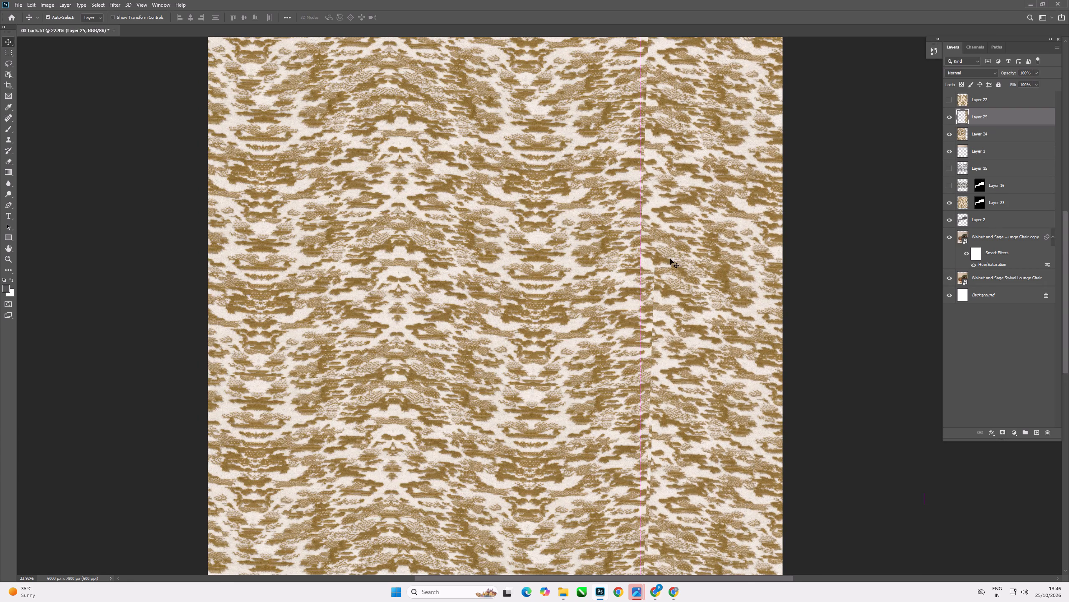
{"action": "scroll", "coordinate": [659, 402], "scroll_direction": "down", "scroll_amount": 8}
{"action": "scroll", "coordinate": [638, 210], "scroll_direction": "up", "scroll_amount": 5}
{"action": "left_click_drag", "start_coordinate": [638, 210], "coordinate": [647, 215]}
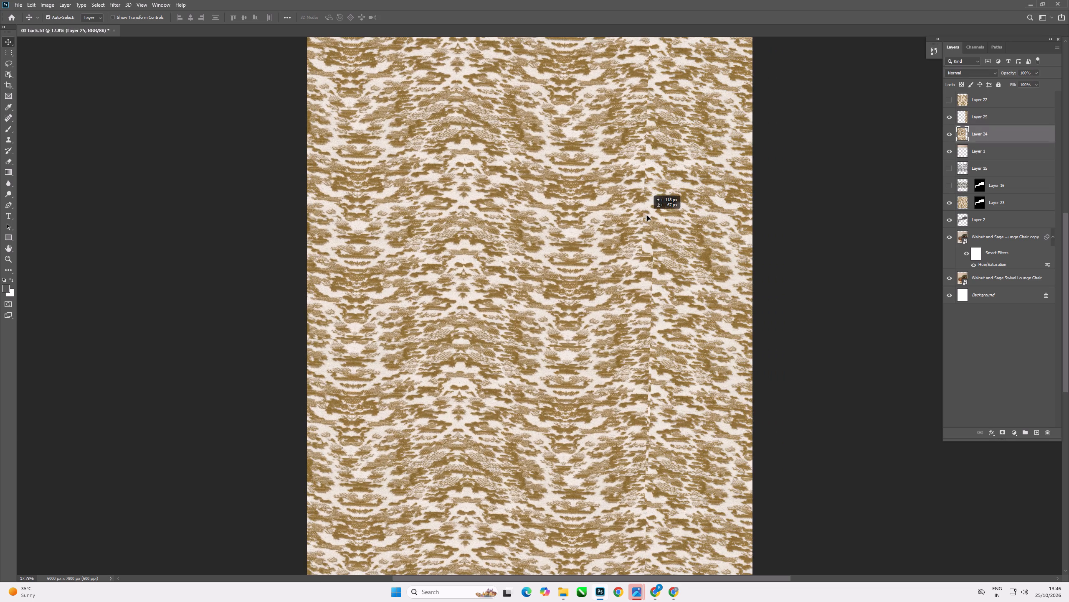
{"action": "left_click_drag", "start_coordinate": [647, 215], "coordinate": [641, 214]}
{"action": "left_click_drag", "start_coordinate": [682, 231], "coordinate": [688, 240]}
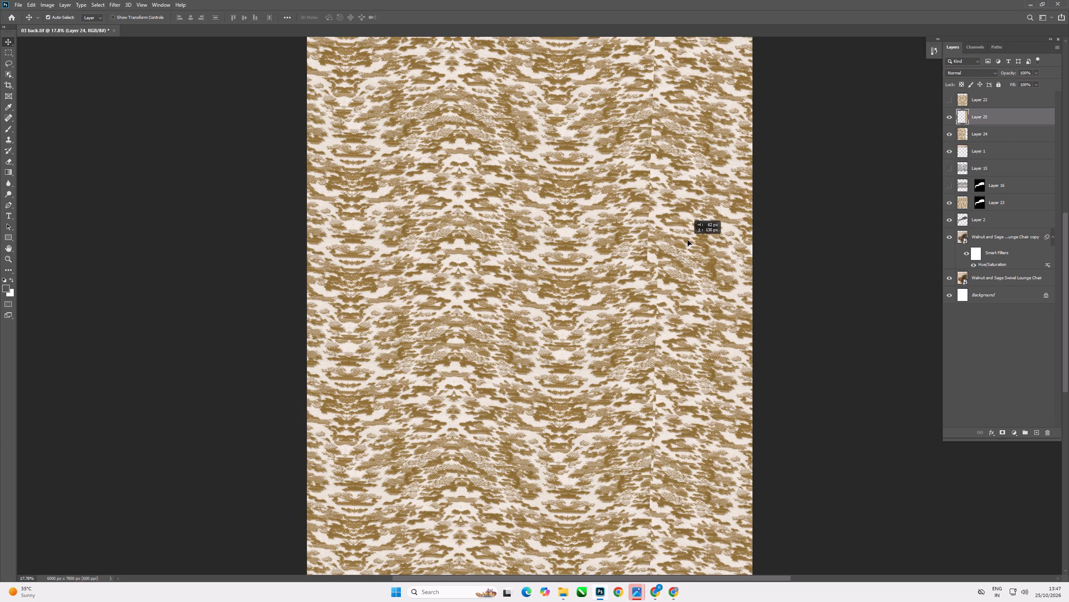
{"action": "left_click_drag", "start_coordinate": [688, 240], "coordinate": [698, 232]}
{"action": "scroll", "coordinate": [676, 230], "scroll_direction": "up", "scroll_amount": 7}
{"action": "scroll", "coordinate": [603, 293], "scroll_direction": "down", "scroll_amount": 16}
Merge the side-by-side fabric pattern layers, Layer 24 and Layer 25, into a single layer.
{"action": "left_click", "coordinate": [616, 277]}
{"action": "left_click", "coordinate": [505, 255], "text": "shift"}
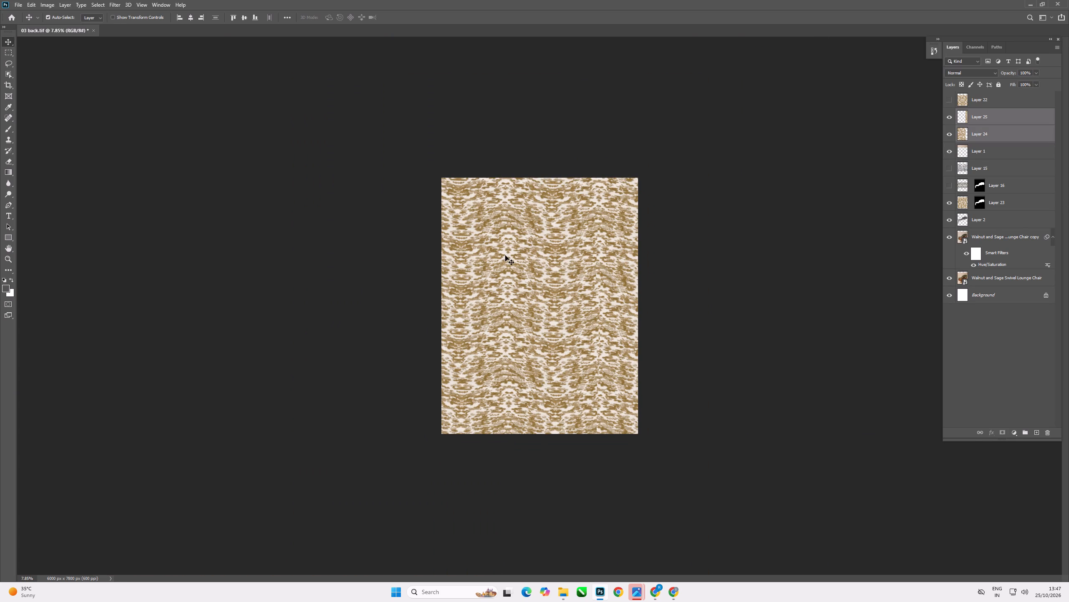
{"action": "key", "text": "ctrl+e"}
{"action": "left_click", "coordinate": [540, 251]}
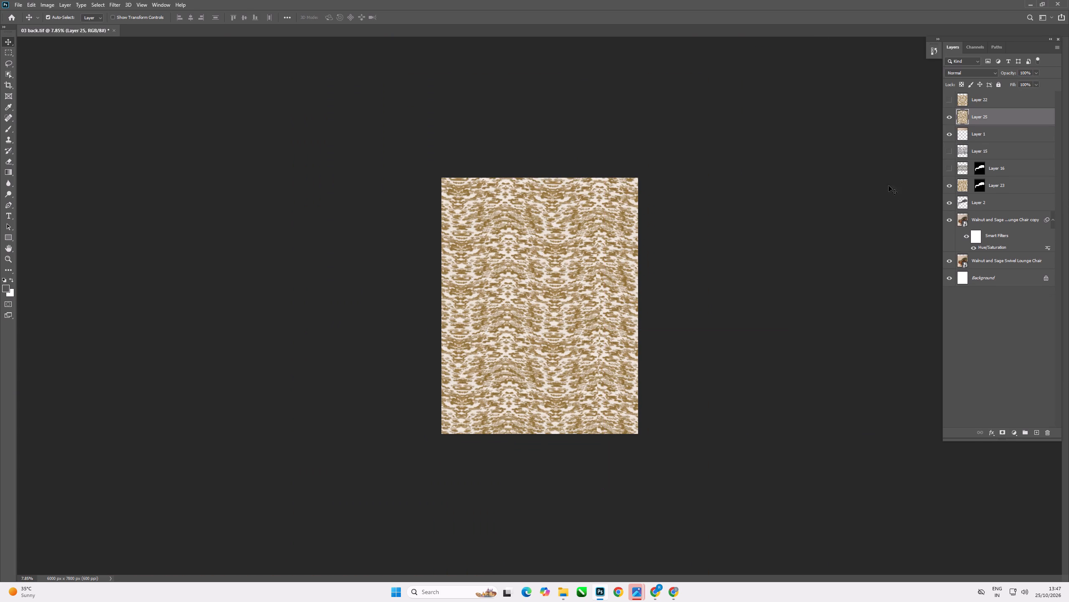
Select the full area of the merged fabric pattern in Layer 25, copy it and clear the selection.
{"action": "double_click", "coordinate": [961, 117], "text": "ctrl"}
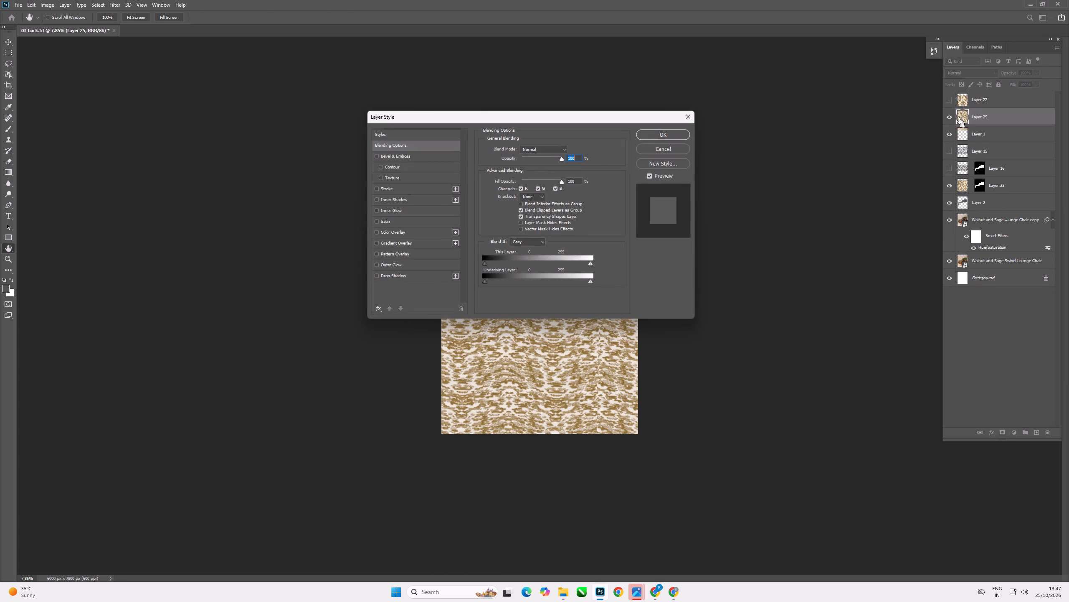
{"action": "left_click", "coordinate": [691, 117]}
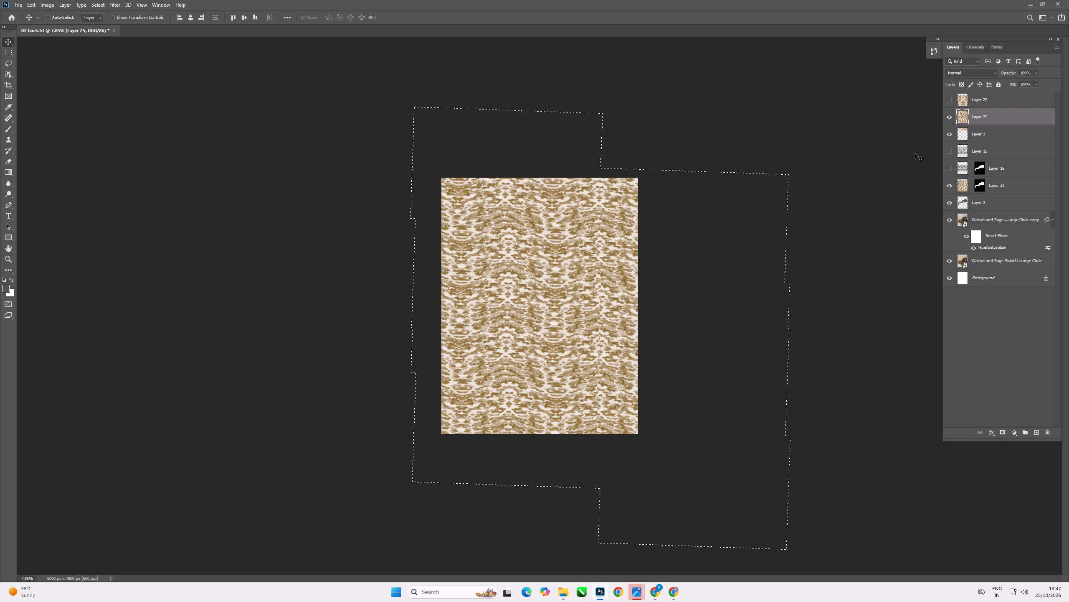
{"action": "key", "text": "ctrl+c"}
{"action": "key", "text": "ctrl+c"}
{"action": "key", "text": "ctrl+d"}
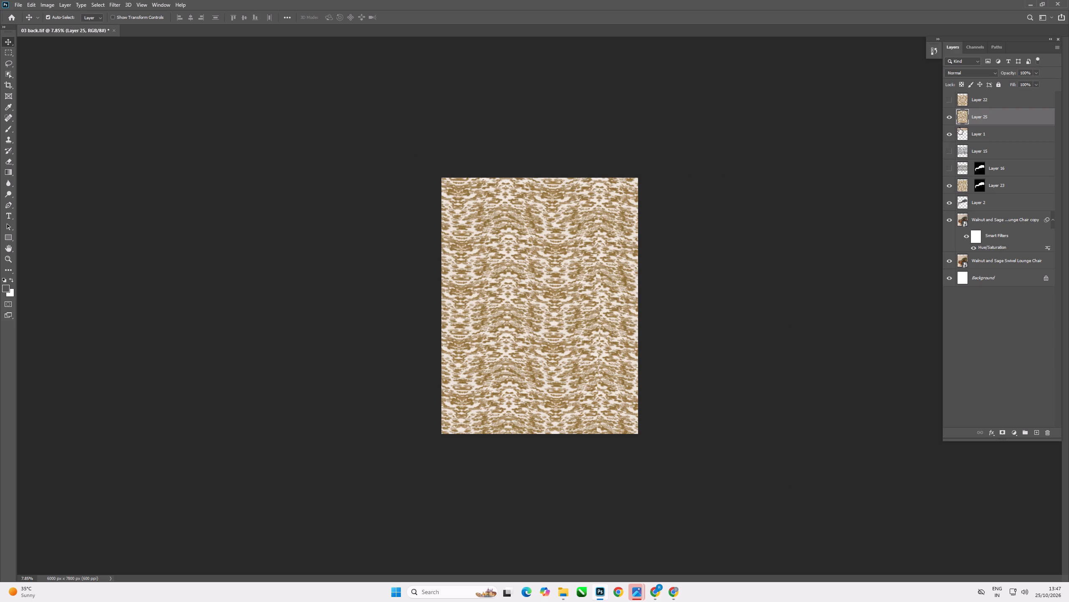
Hide Layer 25 and delete the old upholstery fabric layer, Layer 23.
{"action": "left_click", "coordinate": [945, 115]}
{"action": "left_click", "coordinate": [581, 274]}
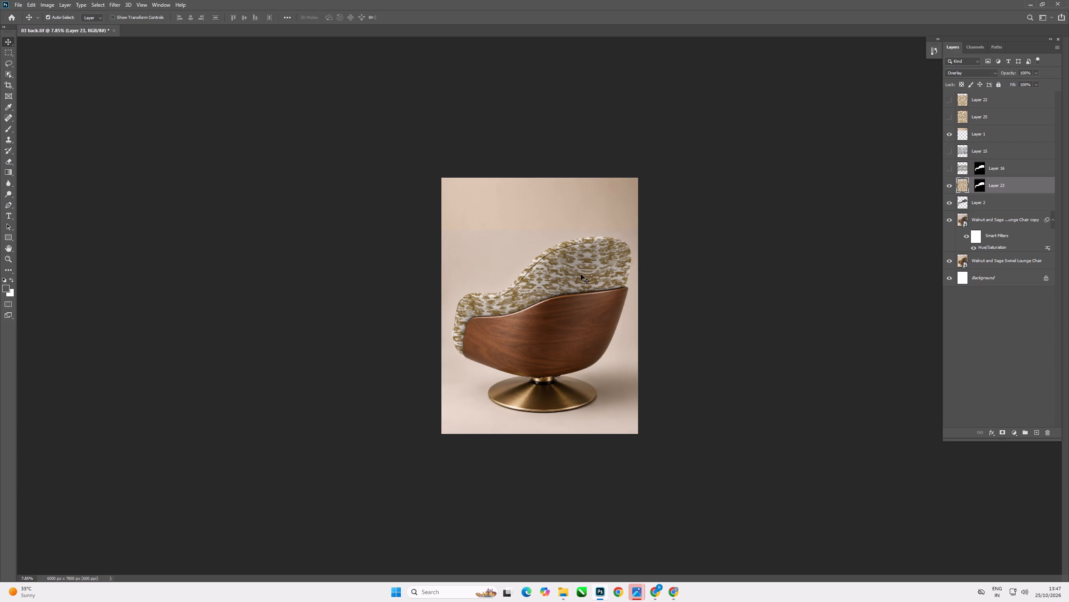
{"action": "key", "text": "Delete"}
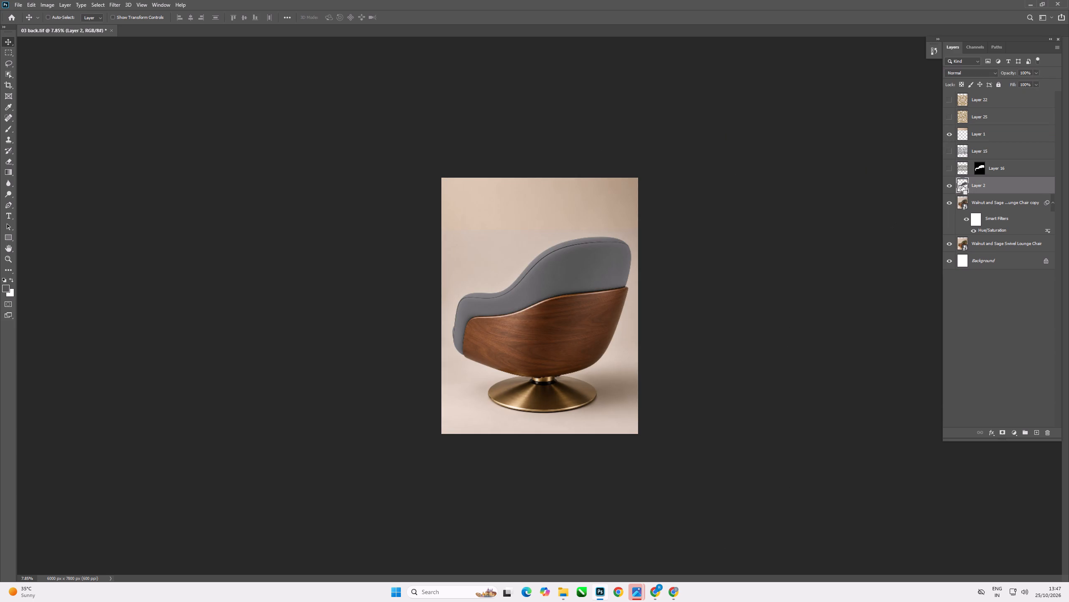
Load Layer 2's upholstery shape as a selection and paste the copied fabric pattern into it as a masked layer.
{"action": "left_click", "coordinate": [962, 186], "text": "ctrl"}
{"action": "key", "text": "ctrl+alt+shift+v"}
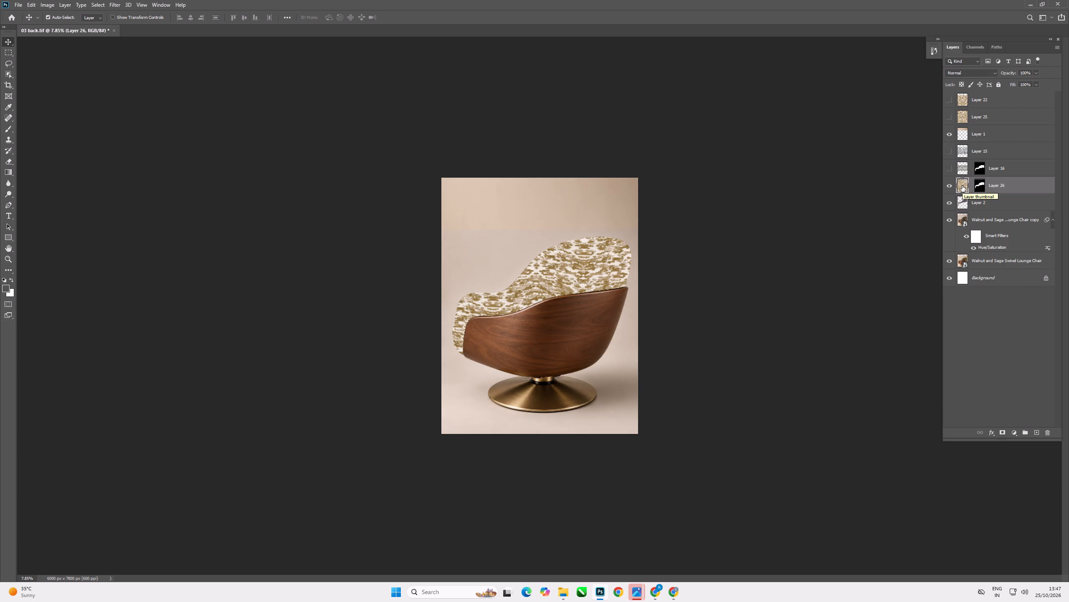
Set the blend mode of the pasted fabric layer to Overlay.
{"action": "left_click", "coordinate": [988, 70]}
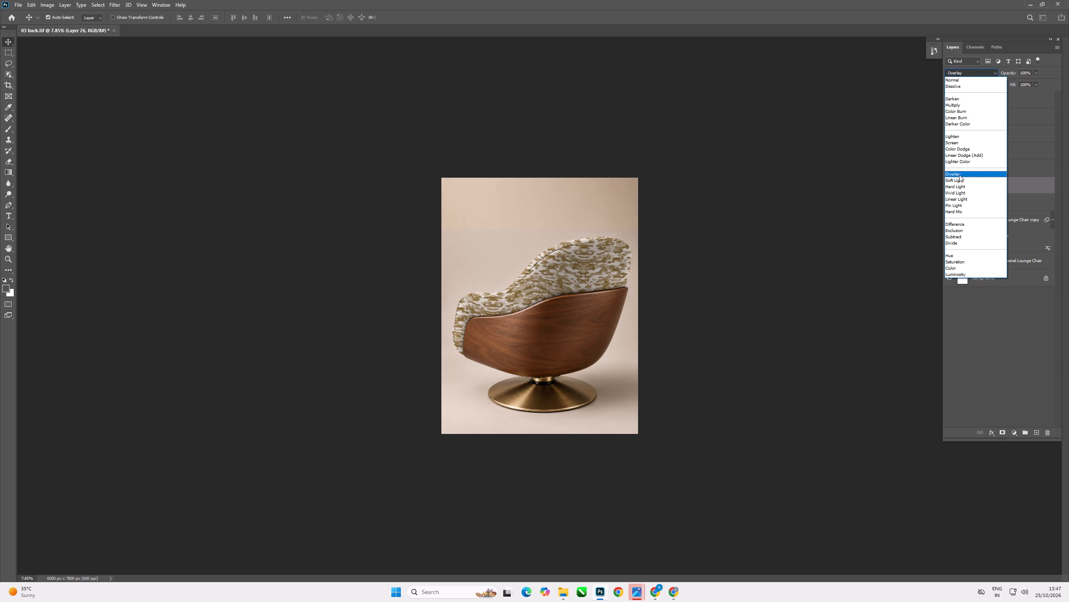
{"action": "left_click", "coordinate": [959, 175]}
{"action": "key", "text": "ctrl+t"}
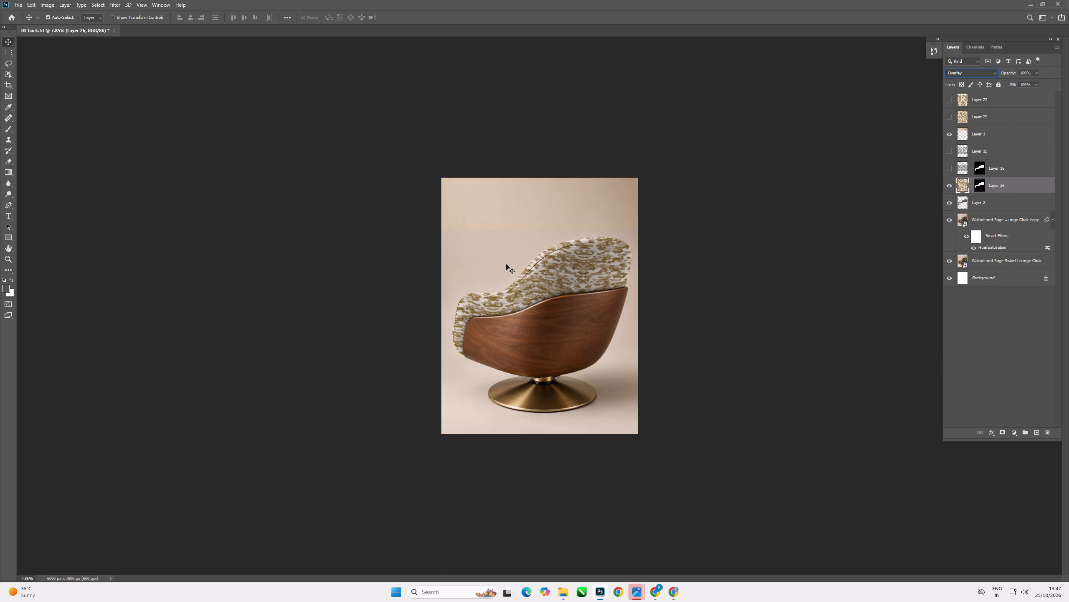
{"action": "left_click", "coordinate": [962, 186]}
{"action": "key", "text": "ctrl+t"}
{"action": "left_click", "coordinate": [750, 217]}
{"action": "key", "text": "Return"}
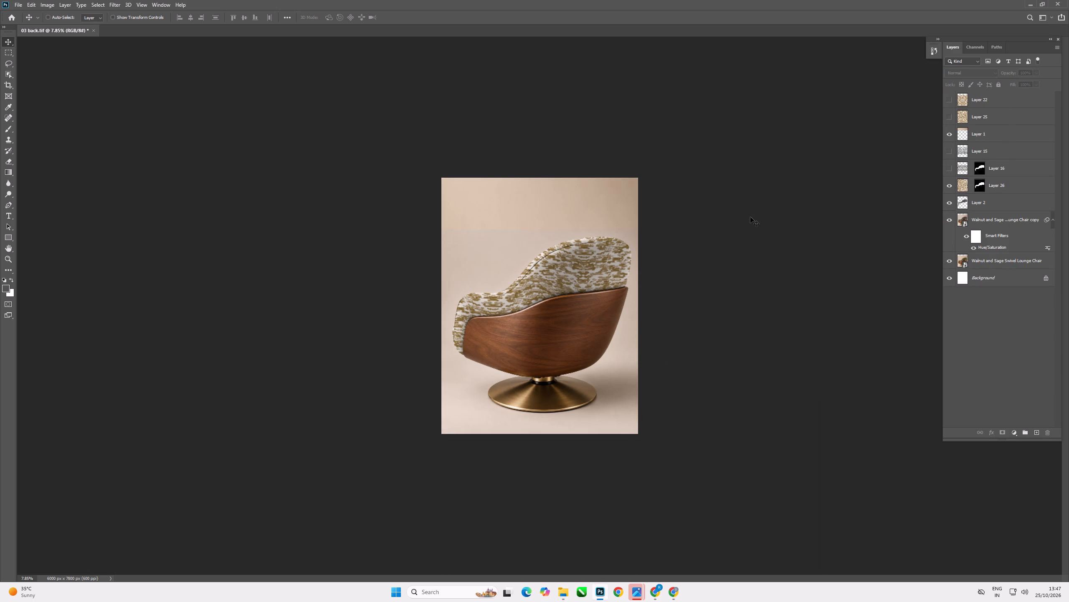
Transform the Layer 26 fabric pattern, scaling it to about 90% and shifting it up over the chair's upholstery.
{"action": "left_click", "coordinate": [960, 185]}
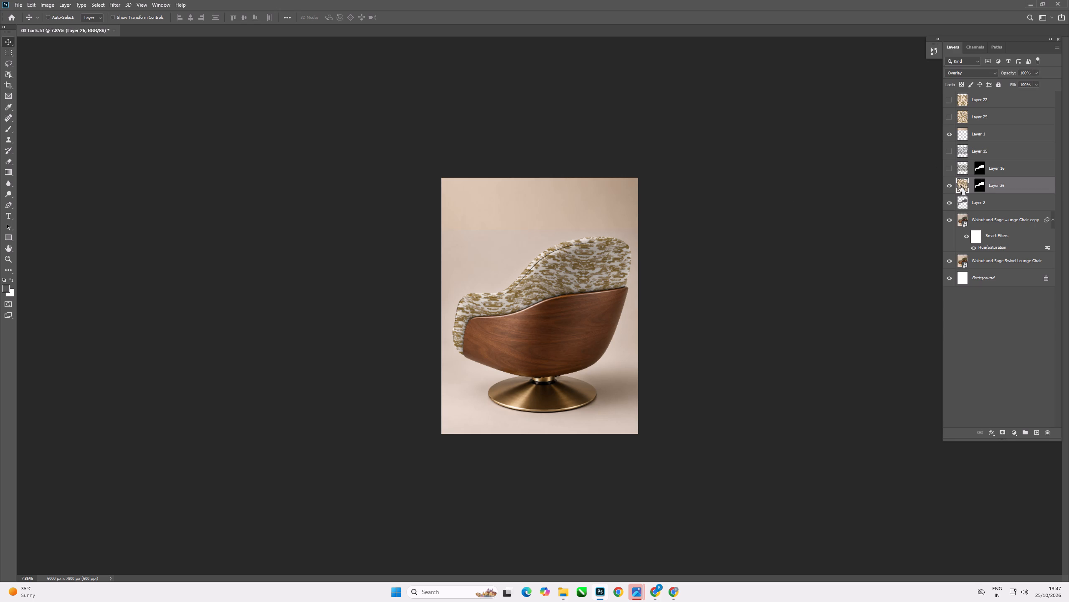
{"action": "left_click", "coordinate": [961, 186], "text": "ctrl"}
{"action": "key", "text": "ctrl+t"}
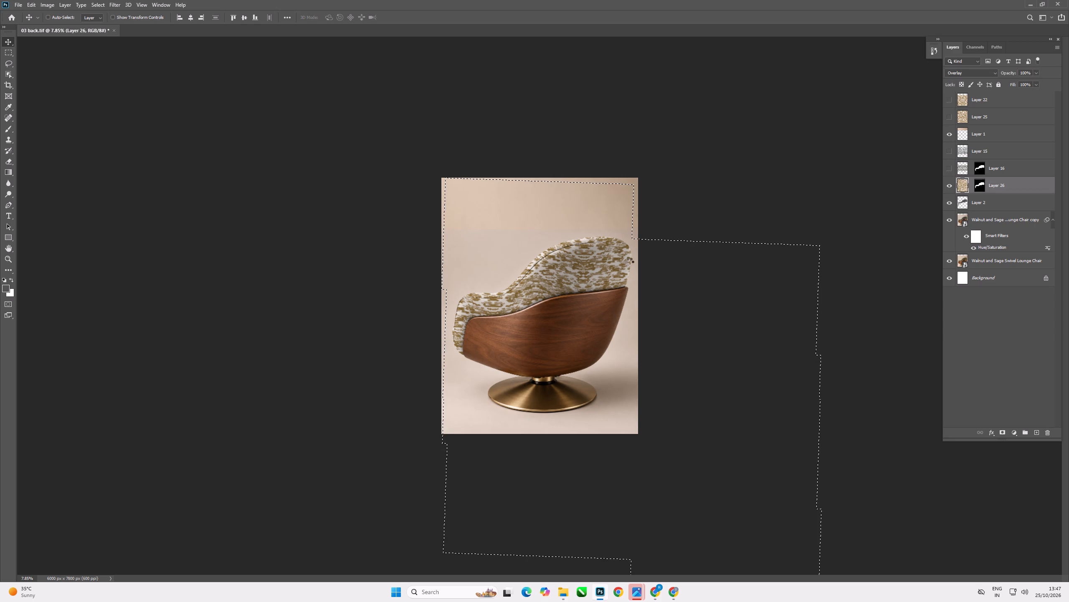
{"action": "scroll", "coordinate": [584, 179], "scroll_direction": "down", "scroll_amount": 6}
{"action": "left_click_drag", "start_coordinate": [721, 224], "coordinate": [712, 227]}
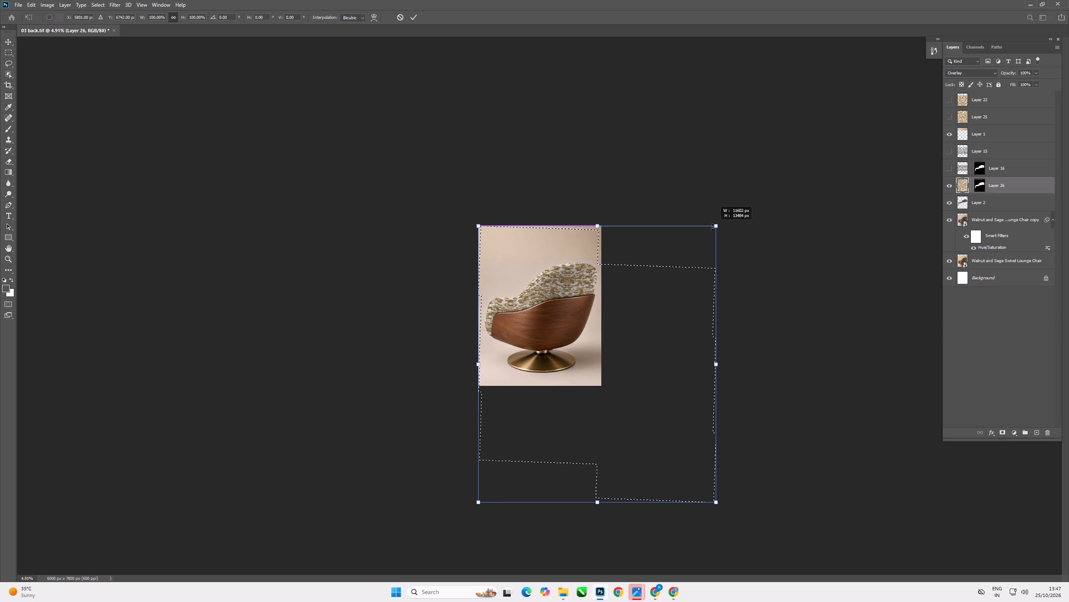
{"action": "left_click_drag", "start_coordinate": [712, 227], "coordinate": [700, 230]}
{"action": "left_click", "coordinate": [700, 230]}
{"action": "left_click_drag", "start_coordinate": [714, 231], "coordinate": [680, 239]}
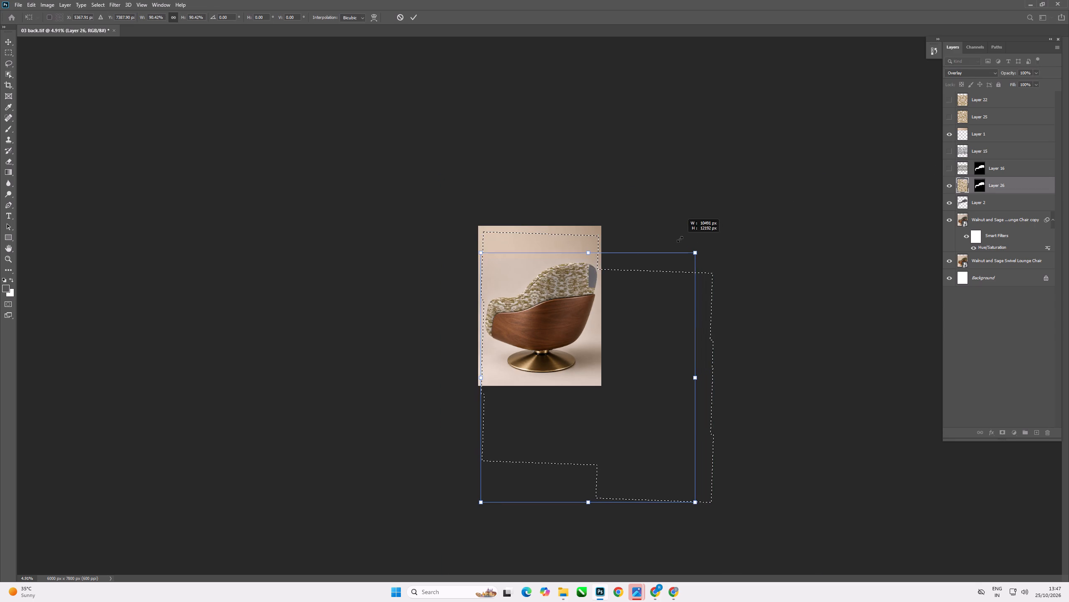
{"action": "left_click_drag", "start_coordinate": [680, 239], "coordinate": [678, 240]}
{"action": "left_click_drag", "start_coordinate": [563, 281], "coordinate": [566, 253]}
{"action": "scroll", "coordinate": [648, 465], "scroll_direction": "up", "scroll_amount": 7}
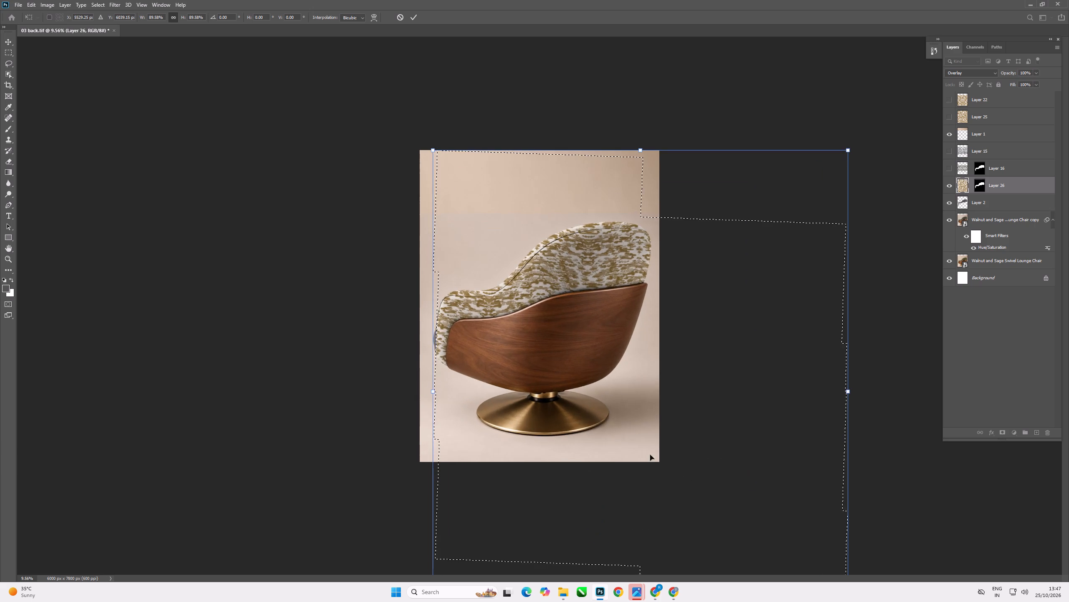
{"action": "scroll", "coordinate": [589, 320], "scroll_direction": "up", "scroll_amount": 12}
{"action": "scroll", "coordinate": [529, 283], "scroll_direction": "up", "scroll_amount": 6}
{"action": "scroll", "coordinate": [492, 211], "scroll_direction": "down", "scroll_amount": 15}
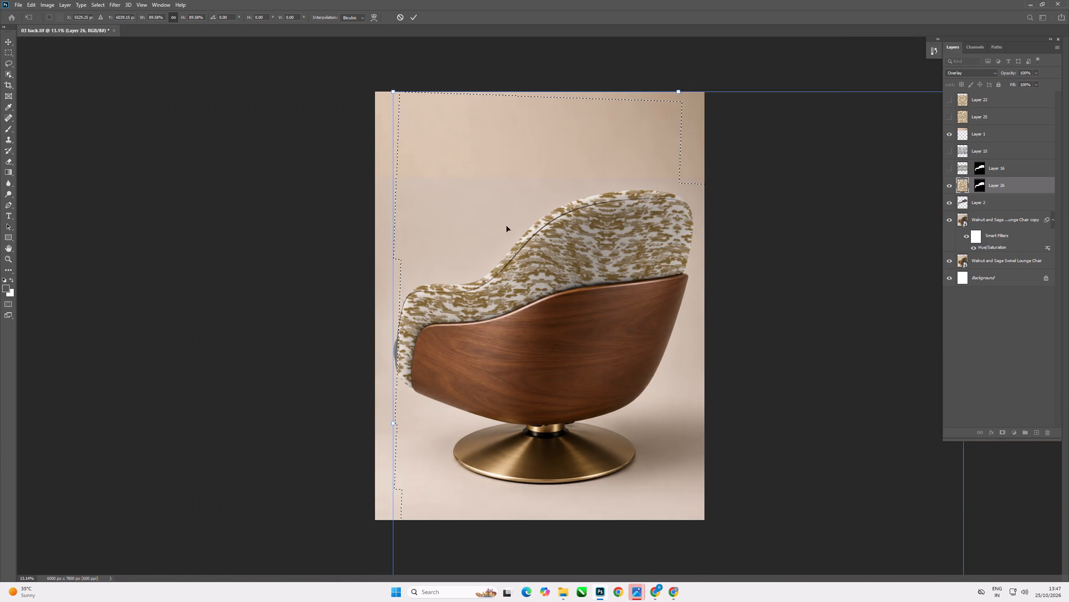
{"action": "scroll", "coordinate": [420, 189], "scroll_direction": "down", "scroll_amount": 6}
Scale the Layer 26 fabric down further to about 72% and reposition it over the upholstery.
{"action": "left_click_drag", "start_coordinate": [782, 559], "coordinate": [778, 557]}
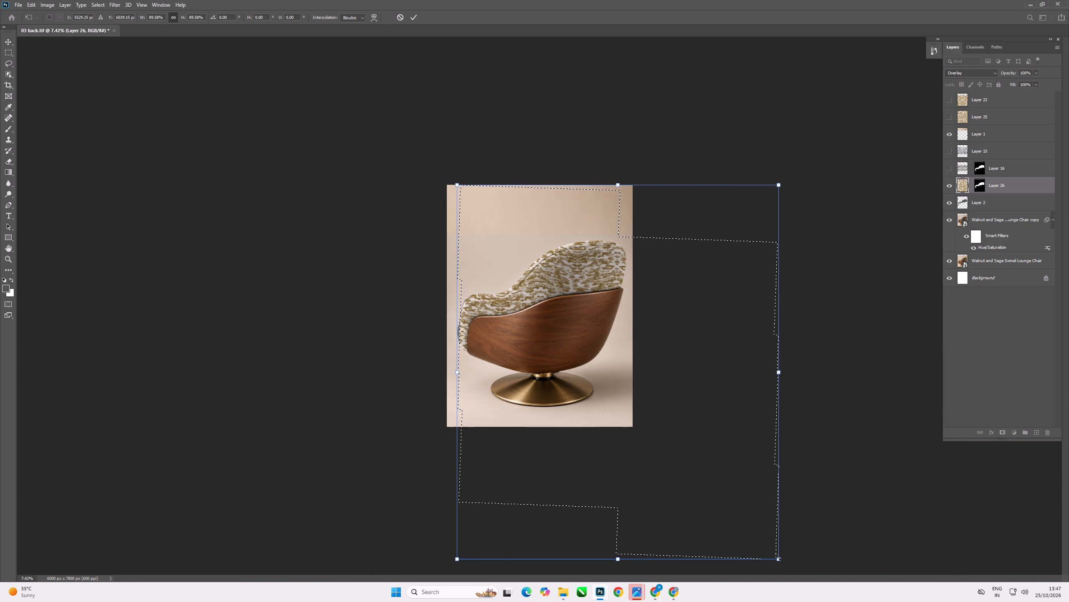
{"action": "left_click_drag", "start_coordinate": [778, 557], "coordinate": [724, 480]}
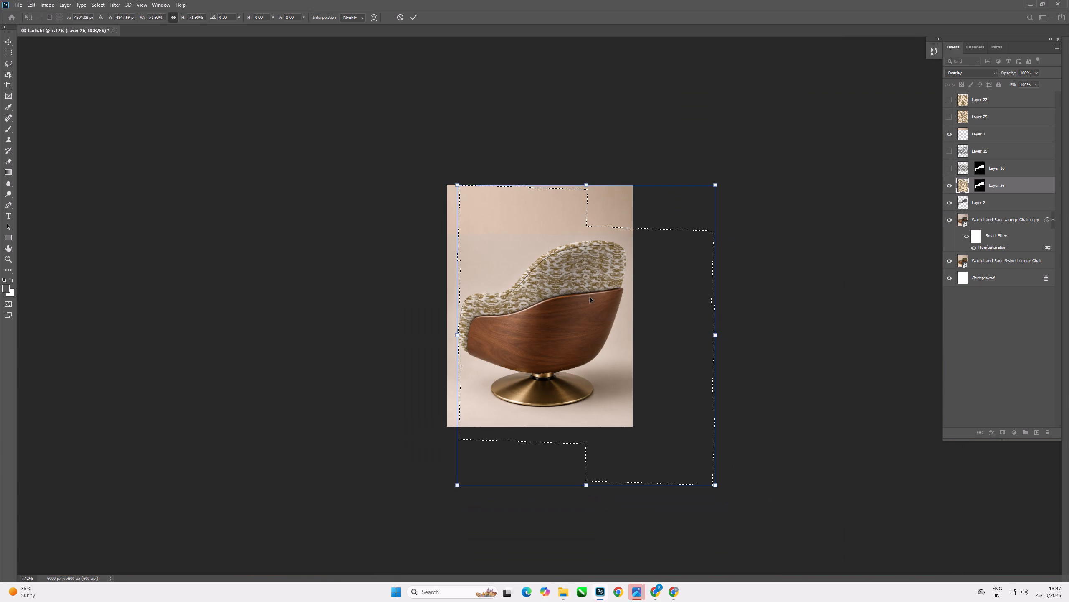
{"action": "left_click_drag", "start_coordinate": [584, 270], "coordinate": [578, 272]}
{"action": "scroll", "coordinate": [608, 275], "scroll_direction": "up", "scroll_amount": 17}
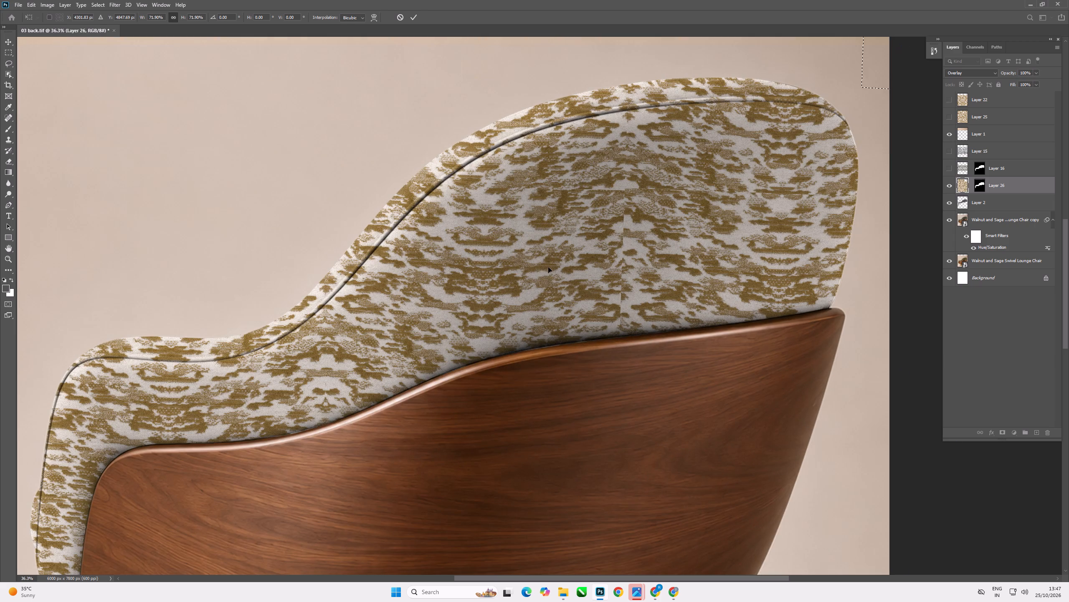
{"action": "scroll", "coordinate": [659, 238], "scroll_direction": "up", "scroll_amount": 5}
{"action": "scroll", "coordinate": [607, 289], "scroll_direction": "down", "scroll_amount": 13}
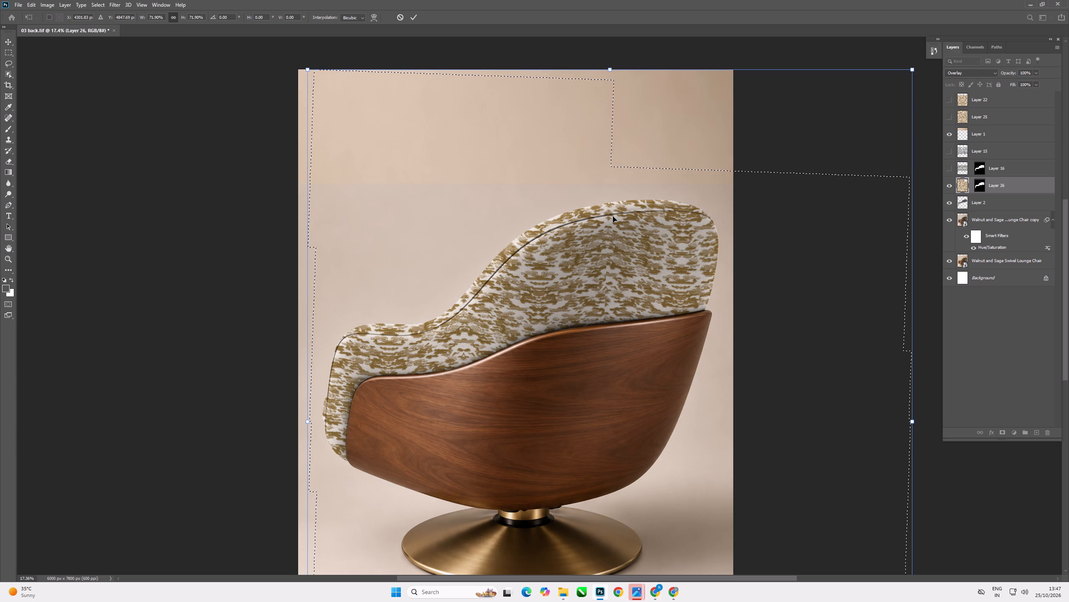
{"action": "scroll", "coordinate": [675, 273], "scroll_direction": "up", "scroll_amount": 7}
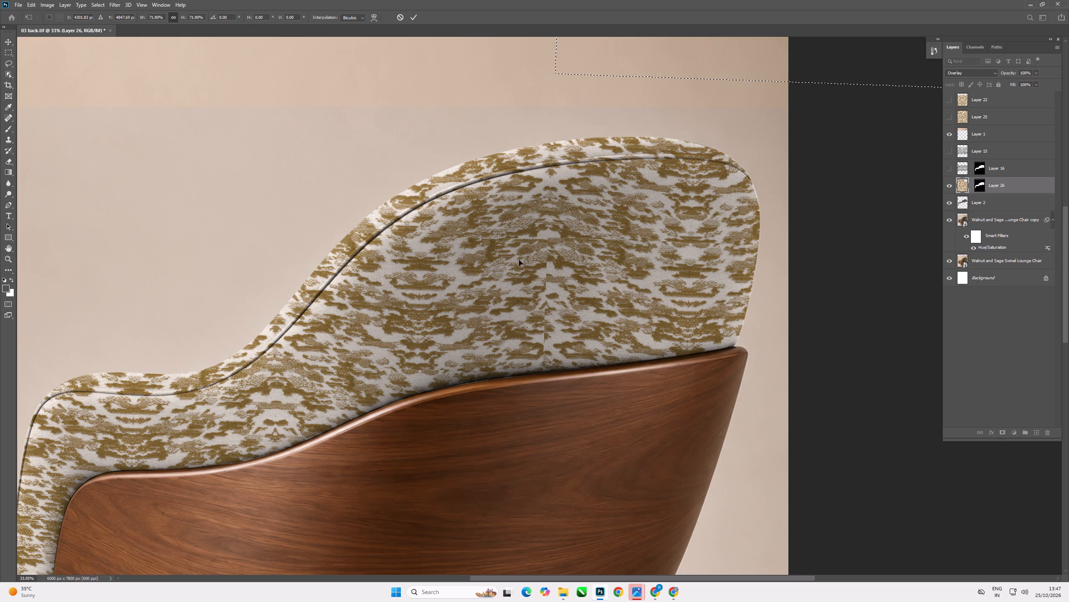
{"action": "scroll", "coordinate": [519, 260], "scroll_direction": "down", "scroll_amount": 8}
Reposition the fabric pattern within the upholstery mask so it covers the whole back and armrest.
{"action": "left_click_drag", "start_coordinate": [597, 242], "coordinate": [625, 125]}
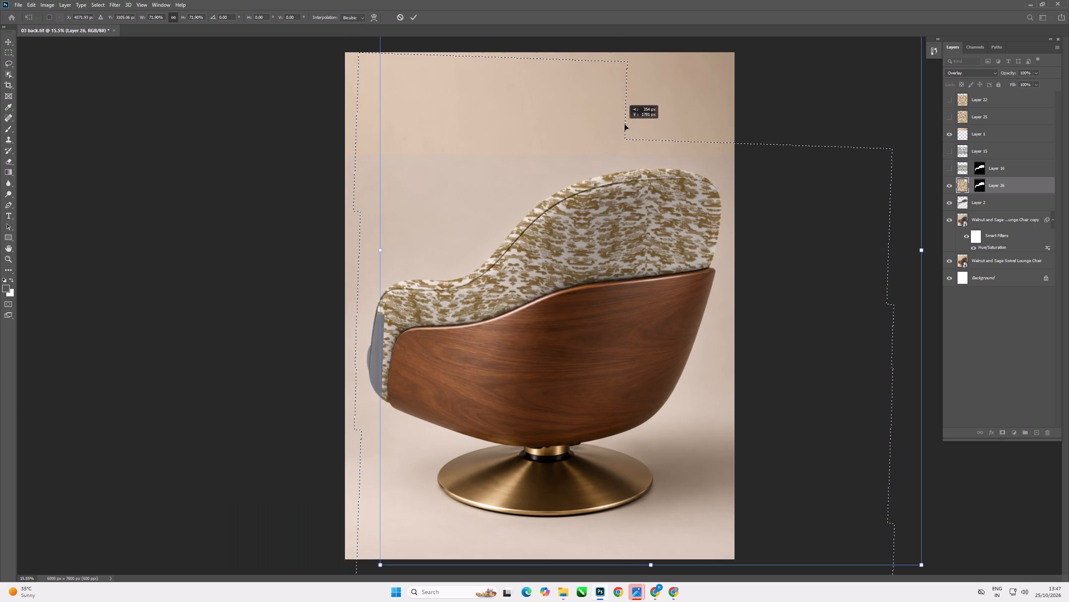
{"action": "left_click_drag", "start_coordinate": [625, 125], "coordinate": [726, 105]}
{"action": "left_click_drag", "start_coordinate": [667, 177], "coordinate": [593, 200]}
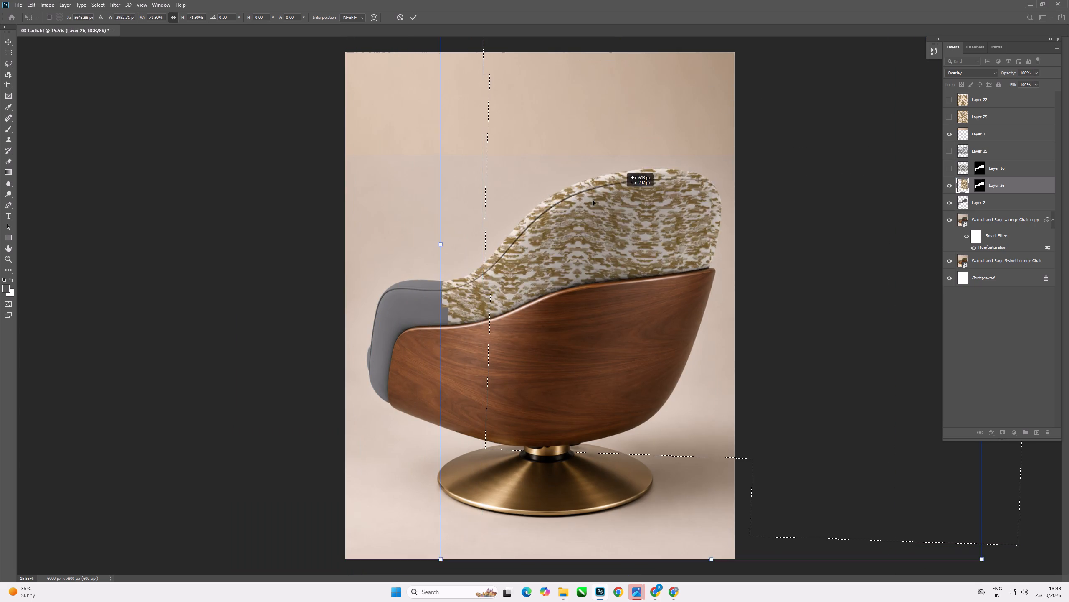
{"action": "left_click_drag", "start_coordinate": [593, 200], "coordinate": [388, 258]}
{"action": "scroll", "coordinate": [537, 304], "scroll_direction": "up", "scroll_amount": 7}
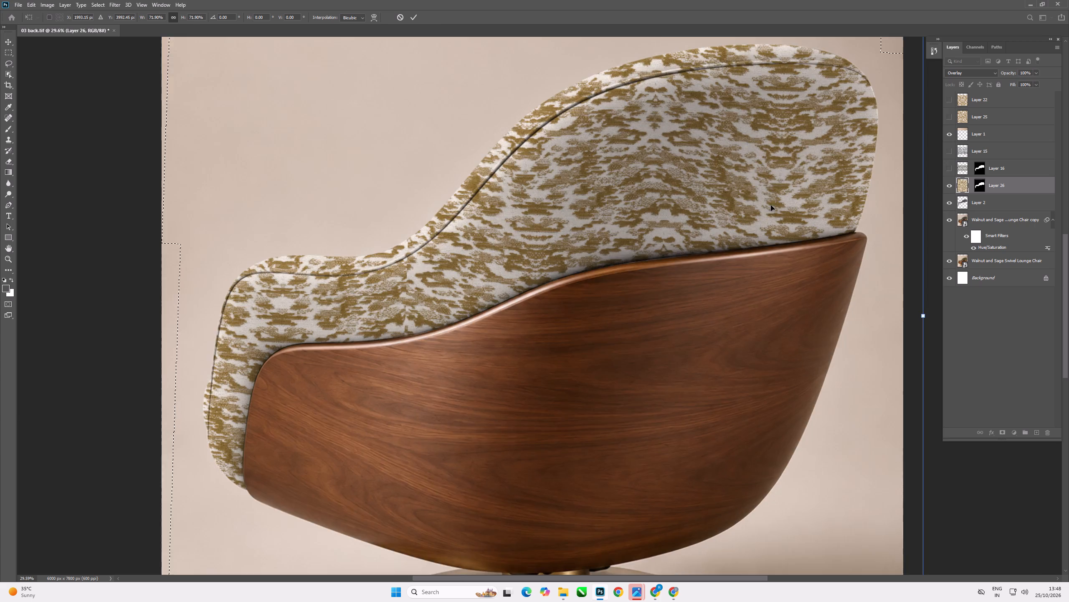
{"action": "scroll", "coordinate": [707, 191], "scroll_direction": "up", "scroll_amount": 5}
{"action": "scroll", "coordinate": [435, 324], "scroll_direction": "down", "scroll_amount": 14}
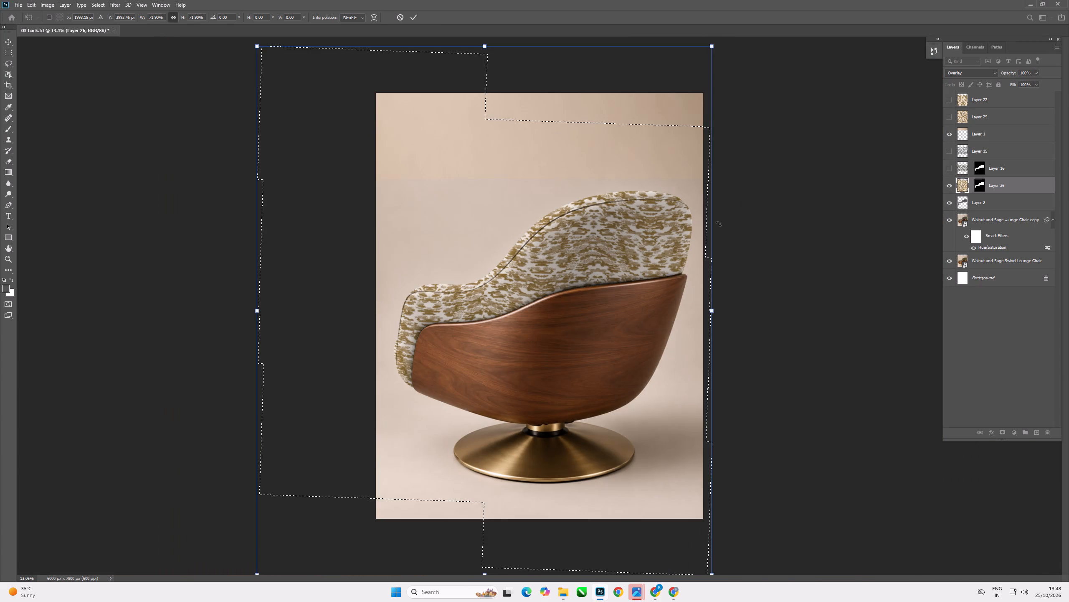
{"action": "scroll", "coordinate": [701, 221], "scroll_direction": "up", "scroll_amount": 7}
{"action": "scroll", "coordinate": [648, 237], "scroll_direction": "up", "scroll_amount": 4}
{"action": "scroll", "coordinate": [636, 273], "scroll_direction": "down", "scroll_amount": 7}
{"action": "scroll", "coordinate": [621, 235], "scroll_direction": "down", "scroll_amount": 6}
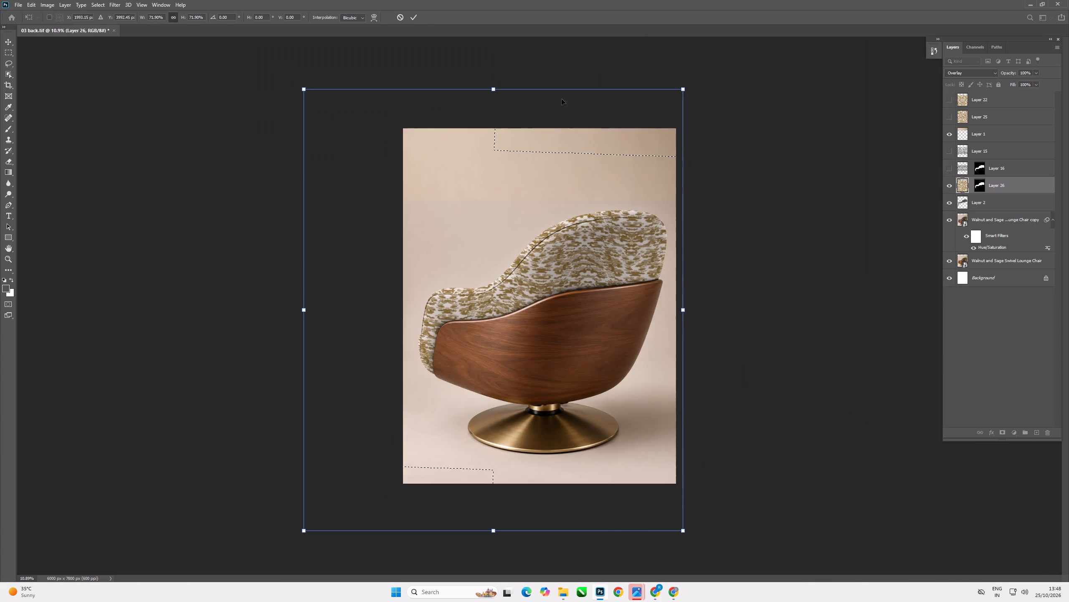
Scale the fabric to about 62.4%, shift it to cover the whole upholstery, and apply the transform.
{"action": "left_click_drag", "start_coordinate": [684, 87], "coordinate": [676, 109]}
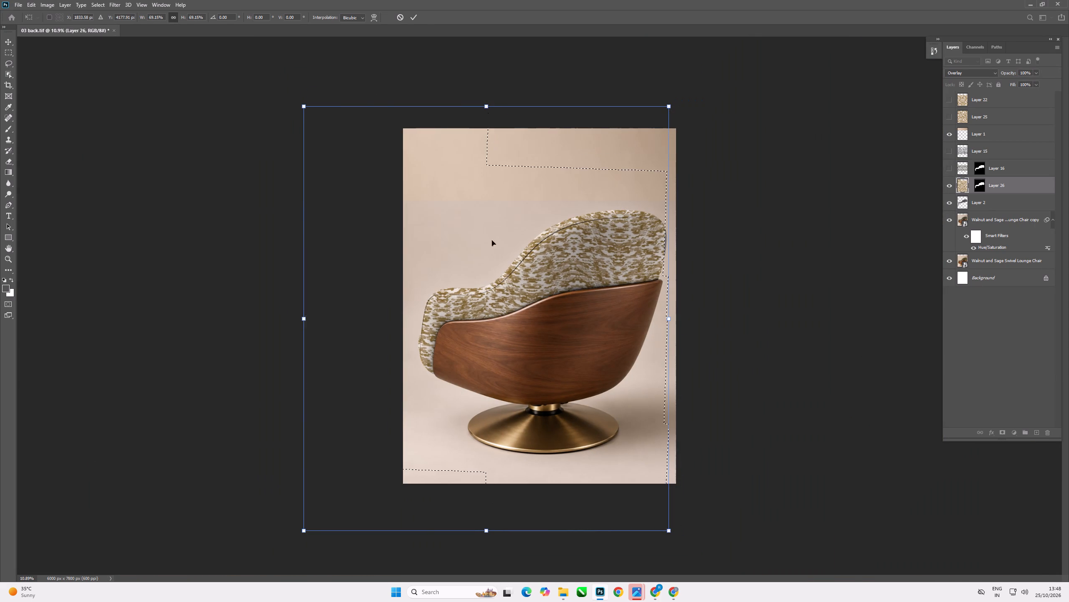
{"action": "left_click_drag", "start_coordinate": [302, 533], "coordinate": [322, 505]}
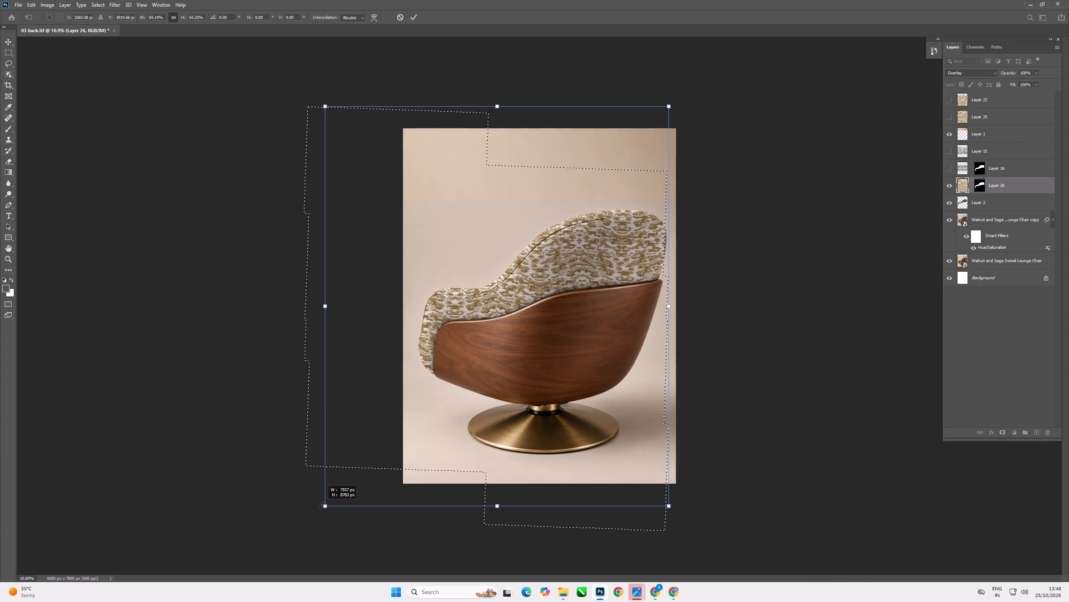
{"action": "left_click_drag", "start_coordinate": [322, 505], "coordinate": [329, 494]}
{"action": "left_click_drag", "start_coordinate": [545, 301], "coordinate": [550, 298]}
{"action": "left_click", "coordinate": [414, 20]}
Heal the vertical pattern seam where the armrest meets the back on Layer 26, using an enlarged content-aware Spot Healing Brush.
{"action": "scroll", "coordinate": [712, 249], "scroll_direction": "up", "scroll_amount": 3}
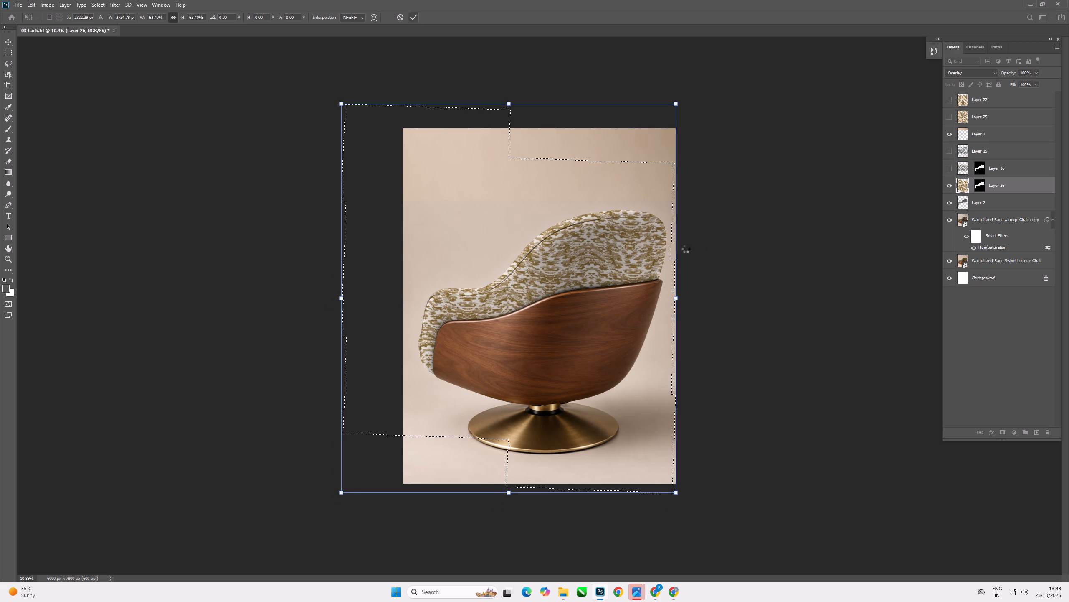
{"action": "scroll", "coordinate": [686, 249], "scroll_direction": "up", "scroll_amount": 11}
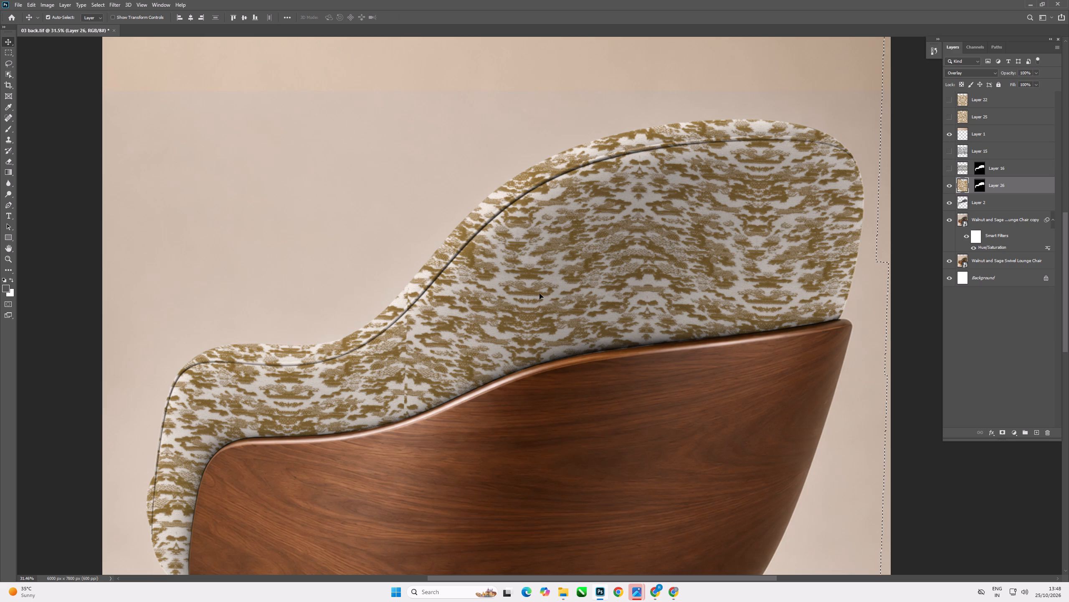
{"action": "scroll", "coordinate": [351, 288], "scroll_direction": "up", "scroll_amount": 6}
{"action": "left_click", "coordinate": [471, 363]}
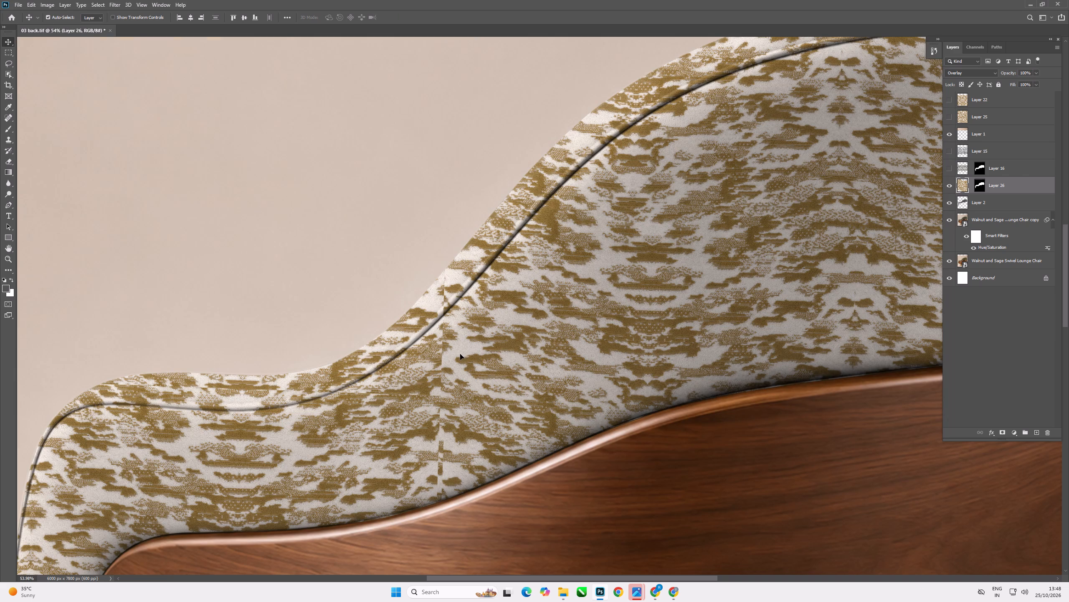
{"action": "key", "text": "j"}
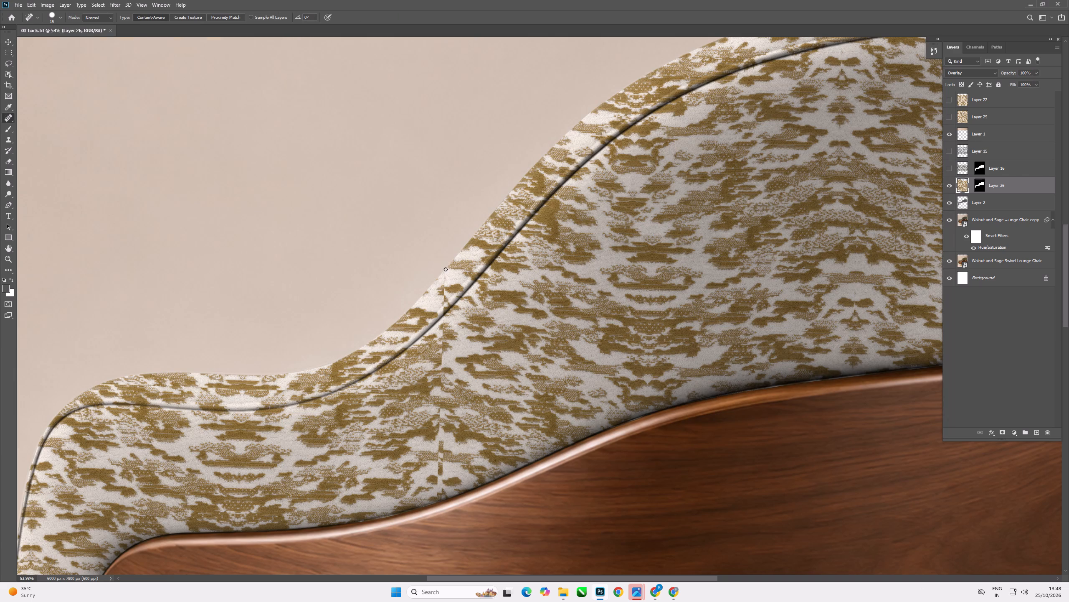
{"action": "type", "text": "]]]"}
{"action": "left_click_drag", "start_coordinate": [445, 269], "coordinate": [424, 500]}
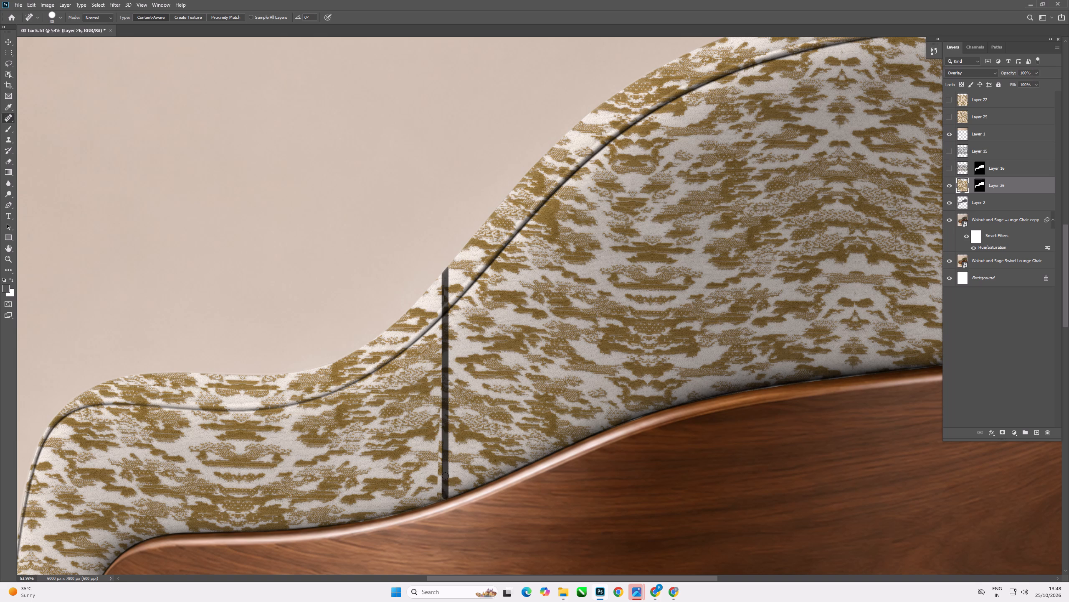
{"action": "scroll", "coordinate": [436, 420], "scroll_direction": "up", "scroll_amount": 5}
{"action": "left_click_drag", "start_coordinate": [446, 284], "coordinate": [446, 321]}
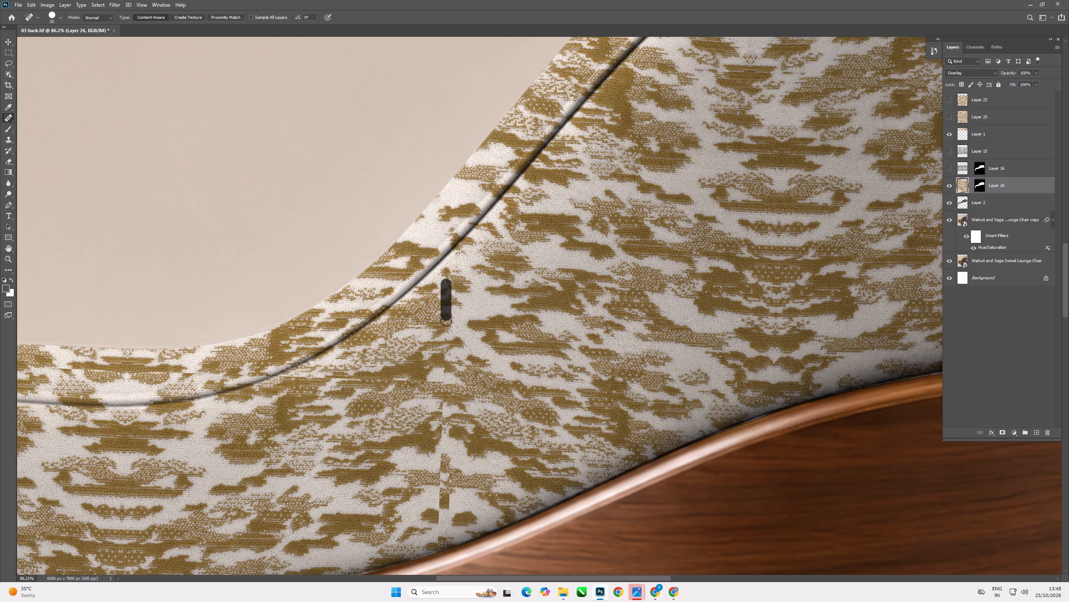
{"action": "left_click_drag", "start_coordinate": [446, 321], "coordinate": [414, 553]}
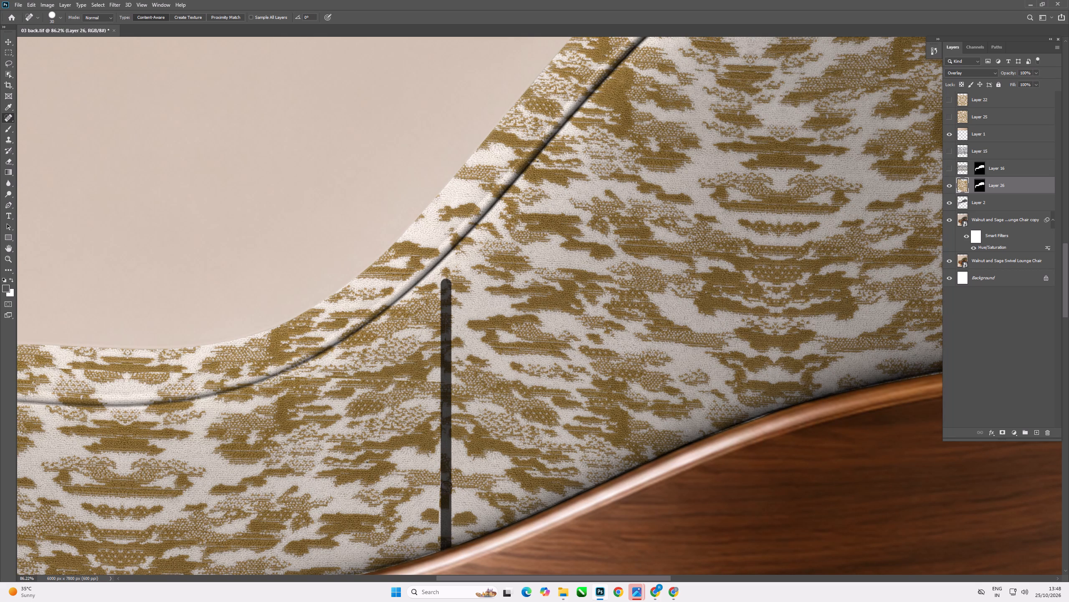
{"action": "left_click_drag", "start_coordinate": [438, 435], "coordinate": [425, 569]}
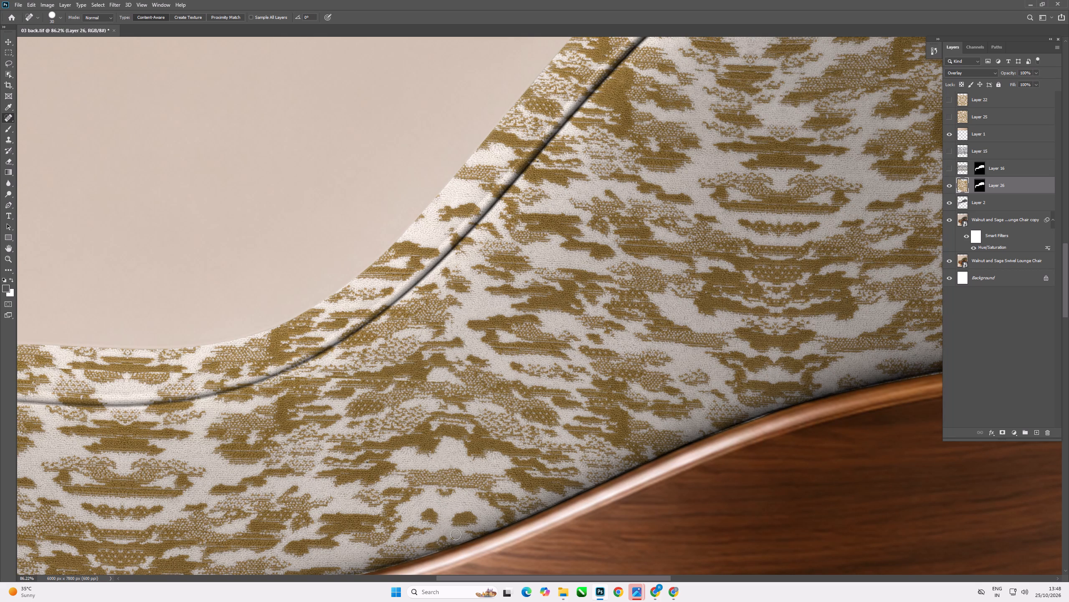
Return to the Move tool, clear the selection around the fabric and deselect Layer 26.
{"action": "scroll", "coordinate": [420, 404], "scroll_direction": "down", "scroll_amount": 20}
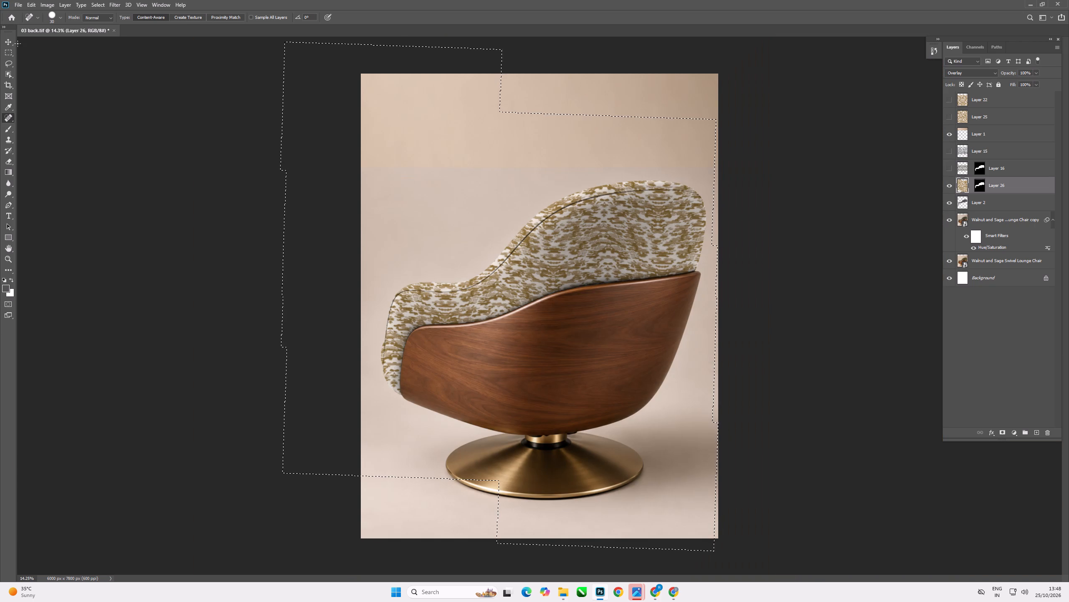
{"action": "left_click", "coordinate": [7, 41]}
{"action": "left_click", "coordinate": [58, 105]}
{"action": "key", "text": "ctrl+d"}
{"action": "left_click", "coordinate": [127, 128]}
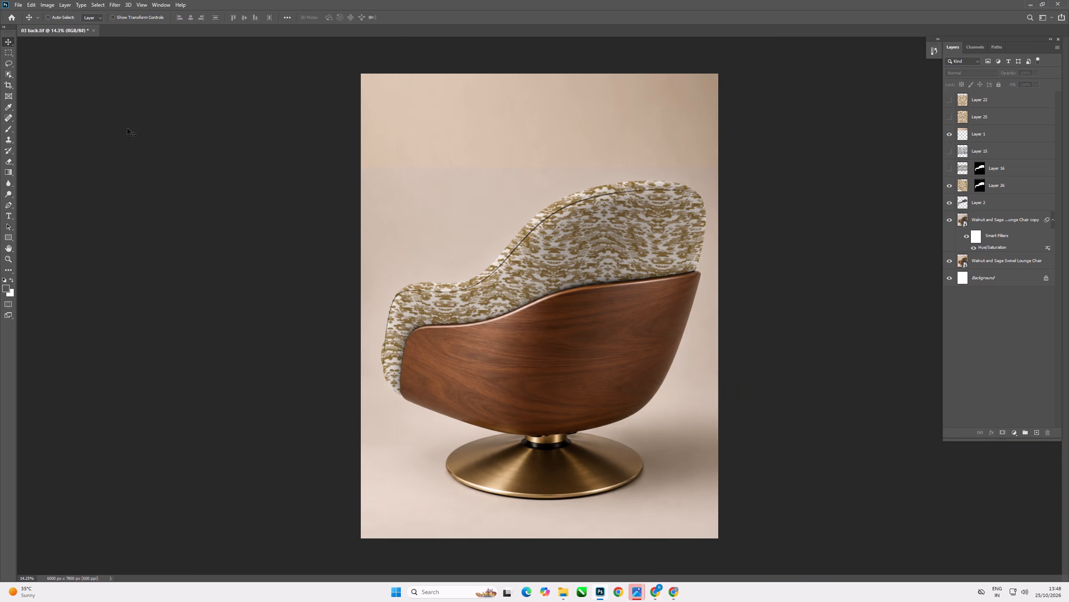
Save the 03 back file.
{"action": "key", "text": "ctrl+s"}
{"action": "key", "text": "ctrl+s"}
{"action": "key", "text": "ctrl+s"}
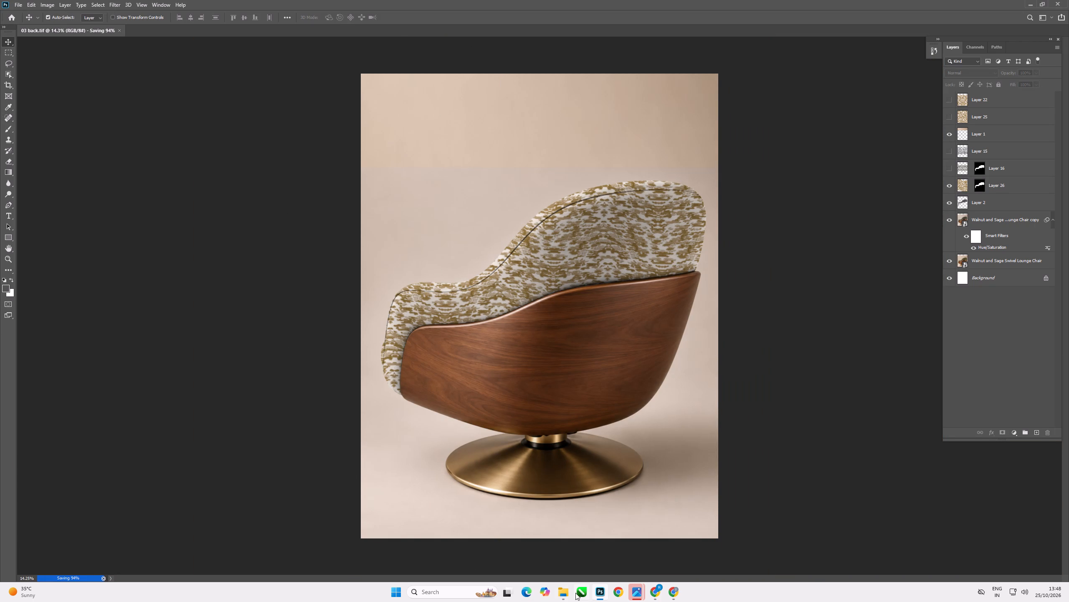
Switch to the TERRANOVA folder in File Explorer.
{"action": "left_click", "coordinate": [562, 592]}
{"action": "left_click", "coordinate": [448, 546]}
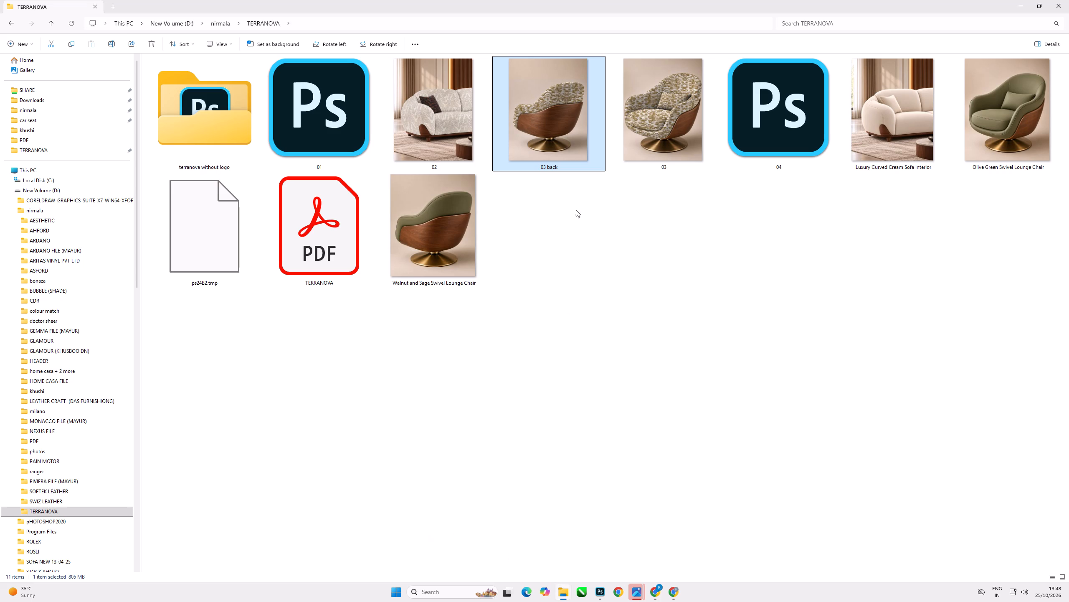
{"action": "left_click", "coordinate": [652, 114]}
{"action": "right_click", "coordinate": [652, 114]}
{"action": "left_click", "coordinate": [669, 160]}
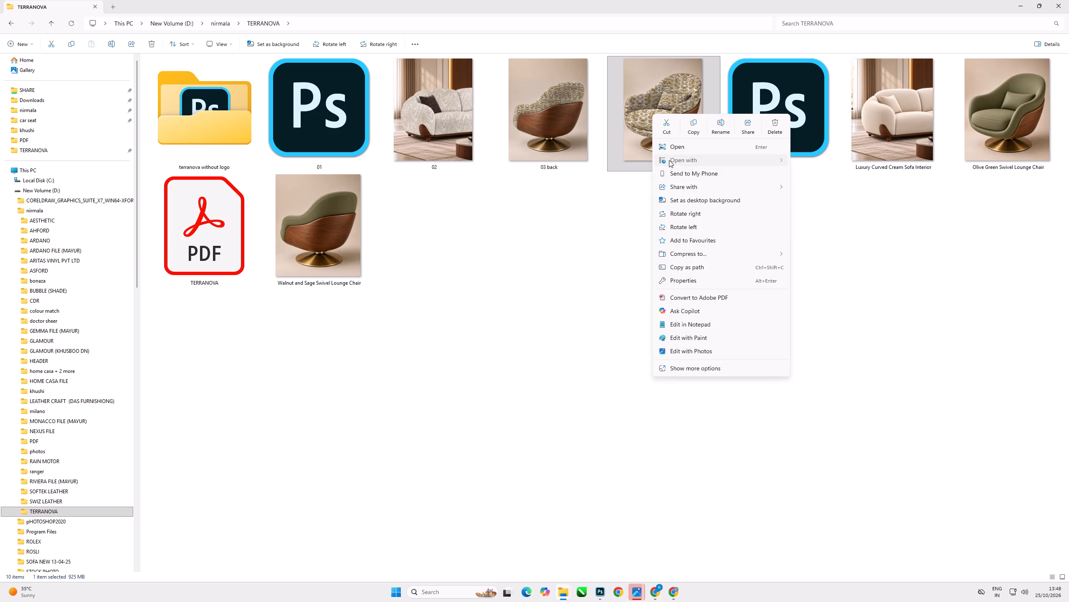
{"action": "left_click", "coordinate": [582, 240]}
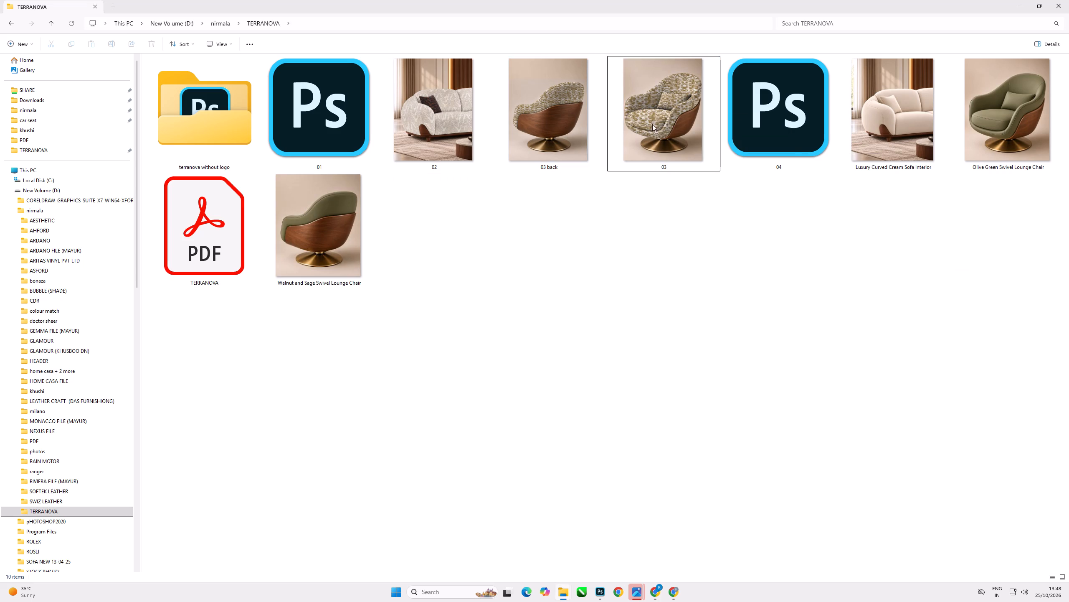
Open the 03 image from the TERRANOVA folder in Adobe Photoshop 2020.
{"action": "left_click", "coordinate": [657, 123]}
{"action": "right_click", "coordinate": [657, 123]}
{"action": "left_click", "coordinate": [686, 169]}
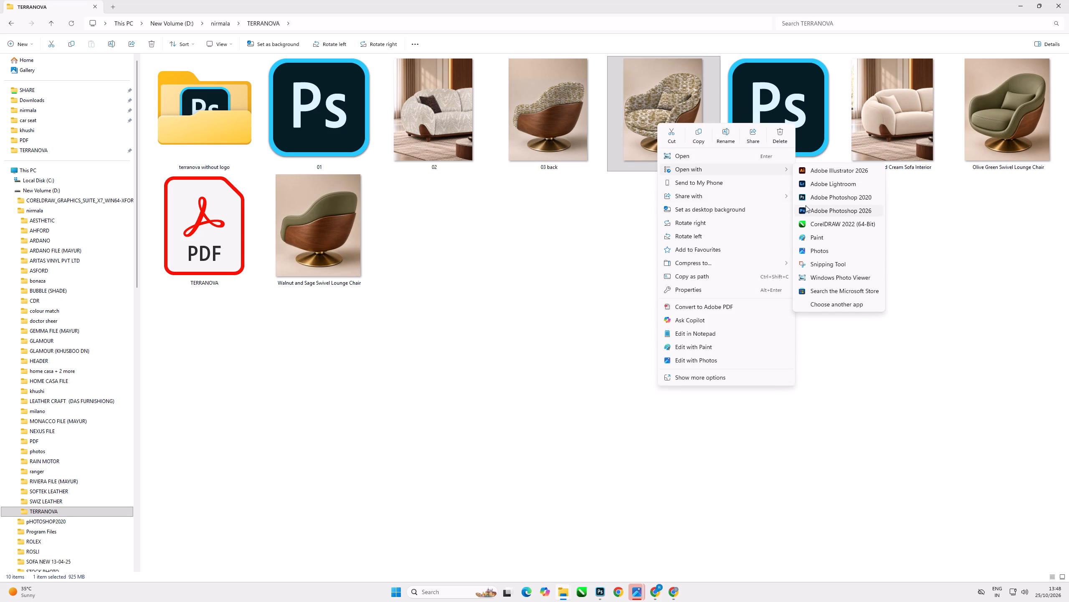
{"action": "left_click", "coordinate": [812, 198]}
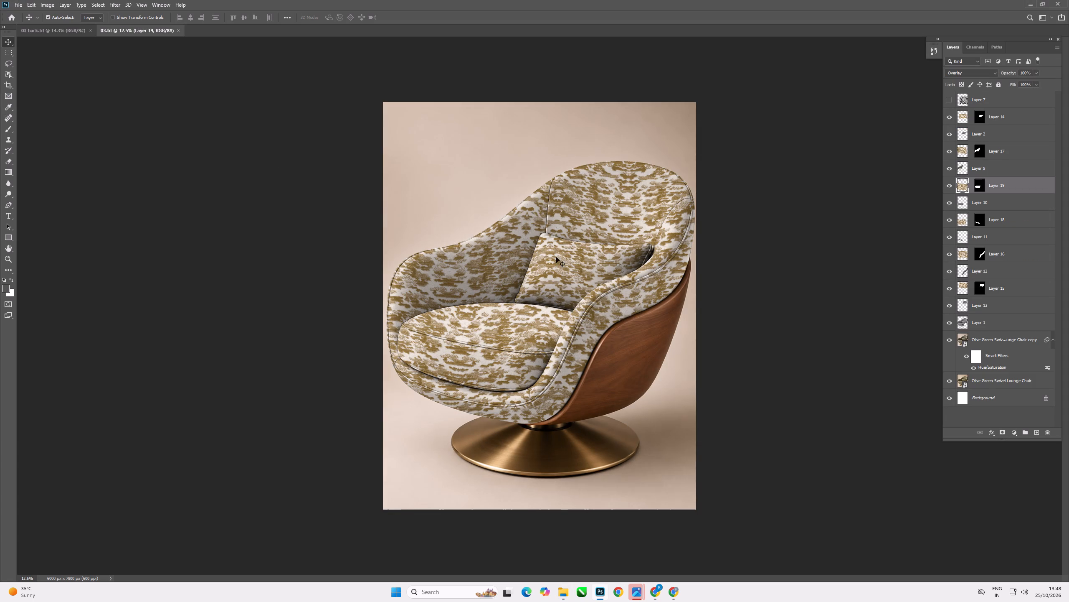
Delete Layer 15, the old fabric on the chair's inner backrest in 03.
{"action": "left_click", "coordinate": [605, 214]}
{"action": "key", "text": "Delete"}
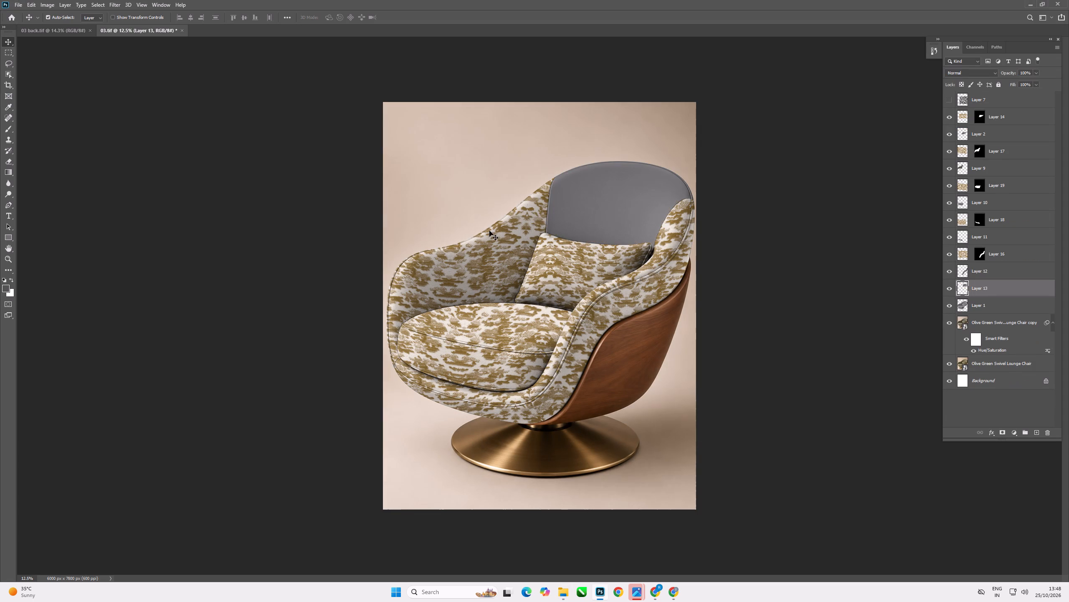
Delete the old fabric layers from the far inner arm, pillow, seat cushion, front rim and near arm of the chair in 03.
{"action": "left_click", "coordinate": [489, 231]}
{"action": "key", "text": "Delete"}
{"action": "left_click", "coordinate": [557, 278]}
{"action": "key", "text": "Delete"}
{"action": "left_click", "coordinate": [499, 346]}
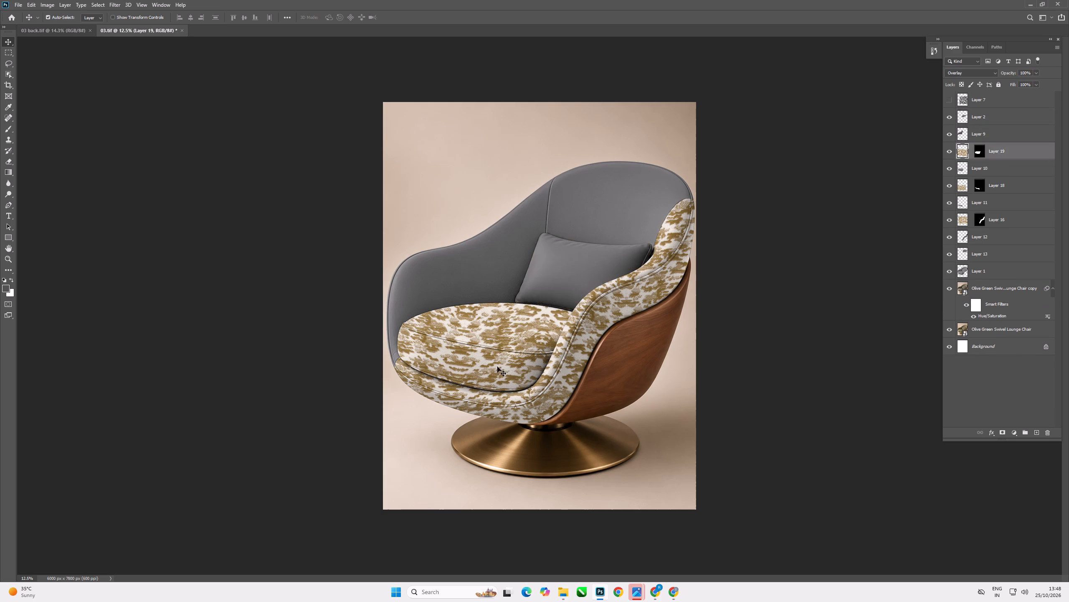
{"action": "key", "text": "Delete"}
{"action": "left_click", "coordinate": [494, 411]}
{"action": "key", "text": "Delete"}
{"action": "left_click", "coordinate": [579, 342]}
{"action": "key", "text": "Delete"}
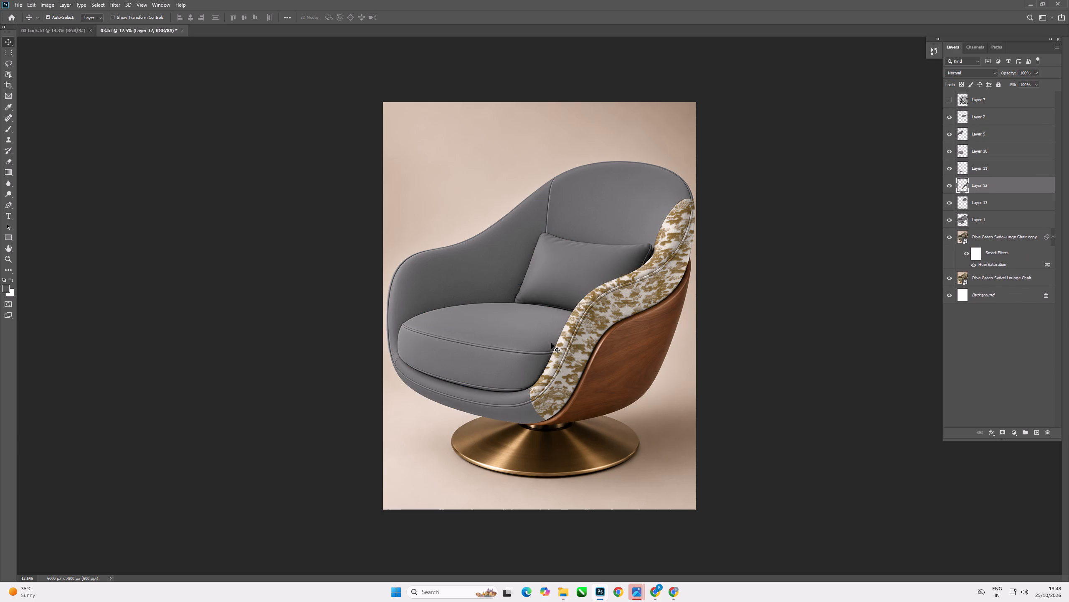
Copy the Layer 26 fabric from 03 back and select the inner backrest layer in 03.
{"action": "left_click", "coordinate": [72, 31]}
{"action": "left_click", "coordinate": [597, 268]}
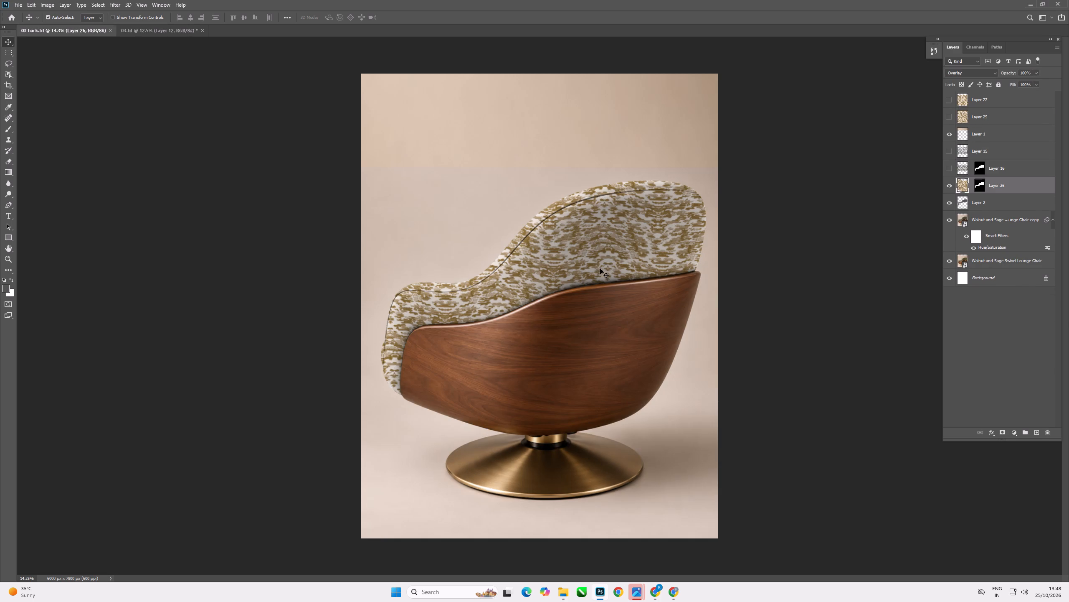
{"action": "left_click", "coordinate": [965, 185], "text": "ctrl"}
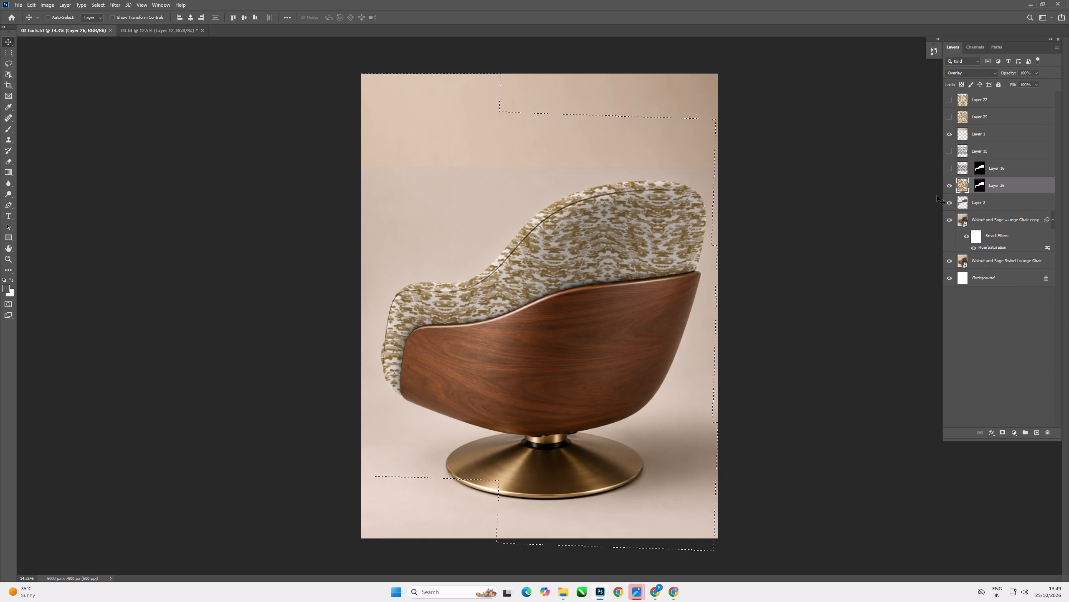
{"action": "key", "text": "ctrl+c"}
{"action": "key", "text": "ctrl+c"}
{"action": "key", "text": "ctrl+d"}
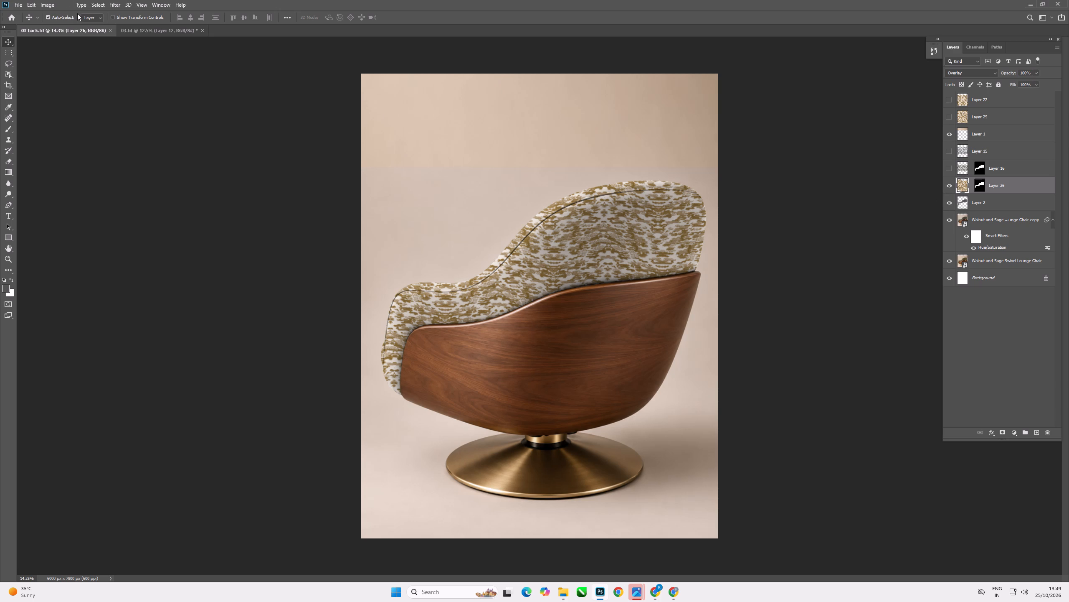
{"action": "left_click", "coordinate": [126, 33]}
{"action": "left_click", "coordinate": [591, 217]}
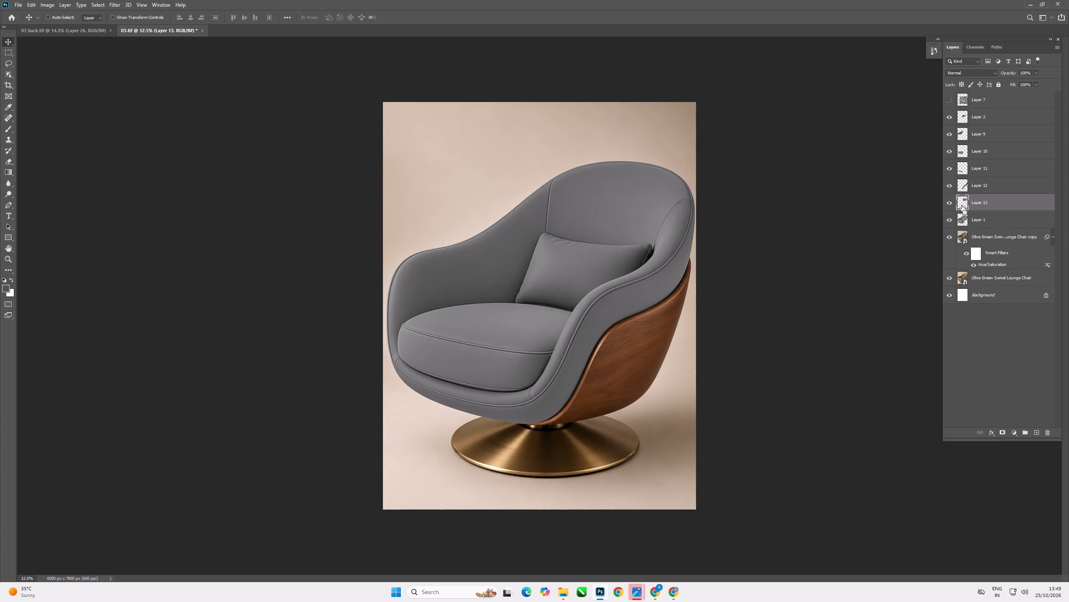
Return to 03 back and save the file.
{"action": "left_click", "coordinate": [60, 30]}
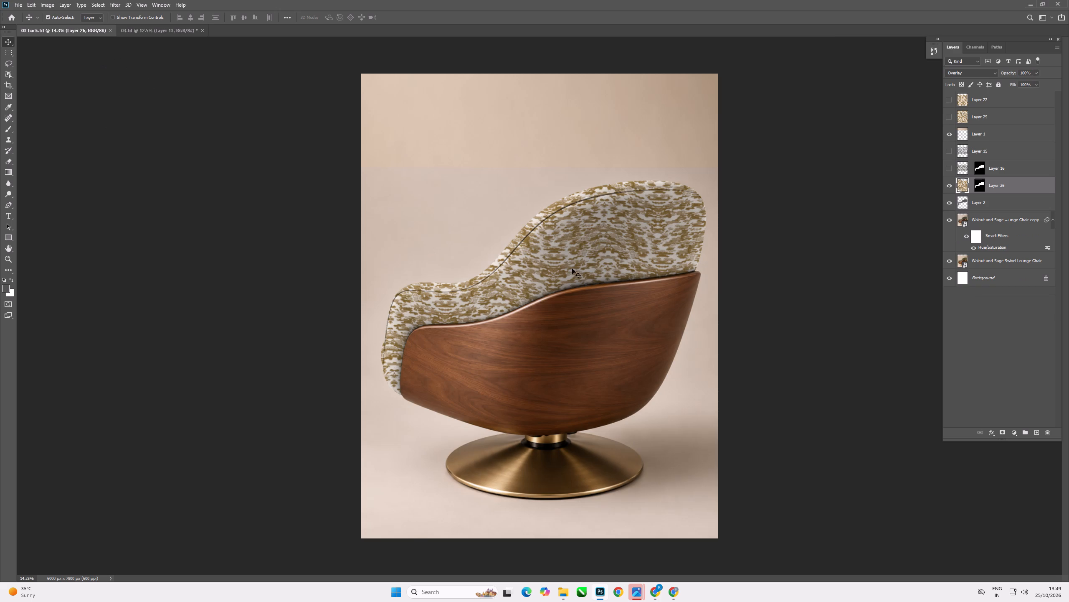
{"action": "scroll", "coordinate": [573, 268], "scroll_direction": "up", "scroll_amount": 6}
{"action": "left_click", "coordinate": [556, 250]}
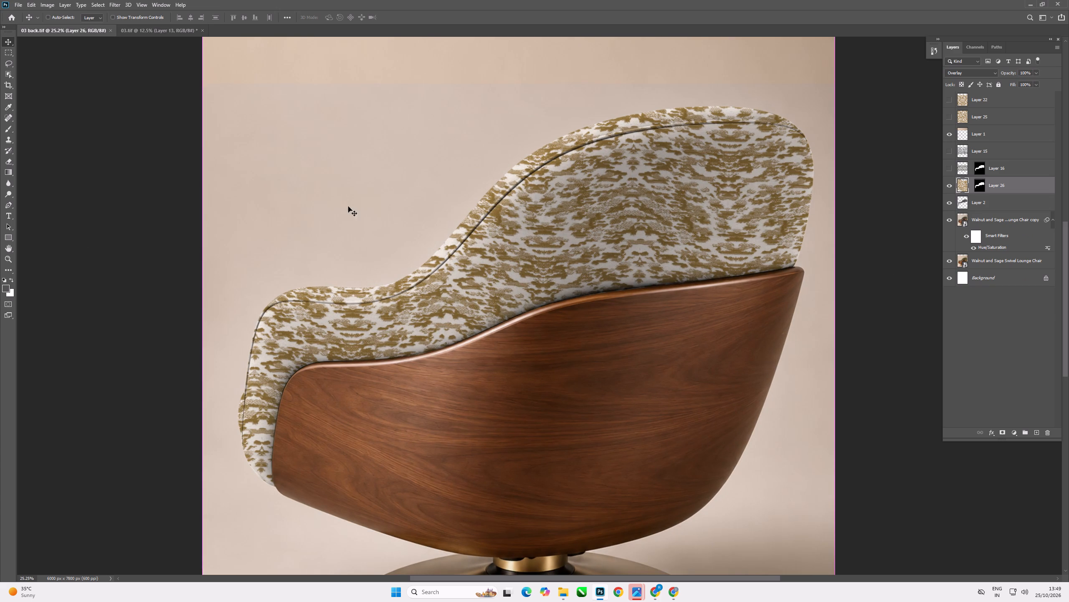
{"action": "scroll", "coordinate": [434, 264], "scroll_direction": "down", "scroll_amount": 5}
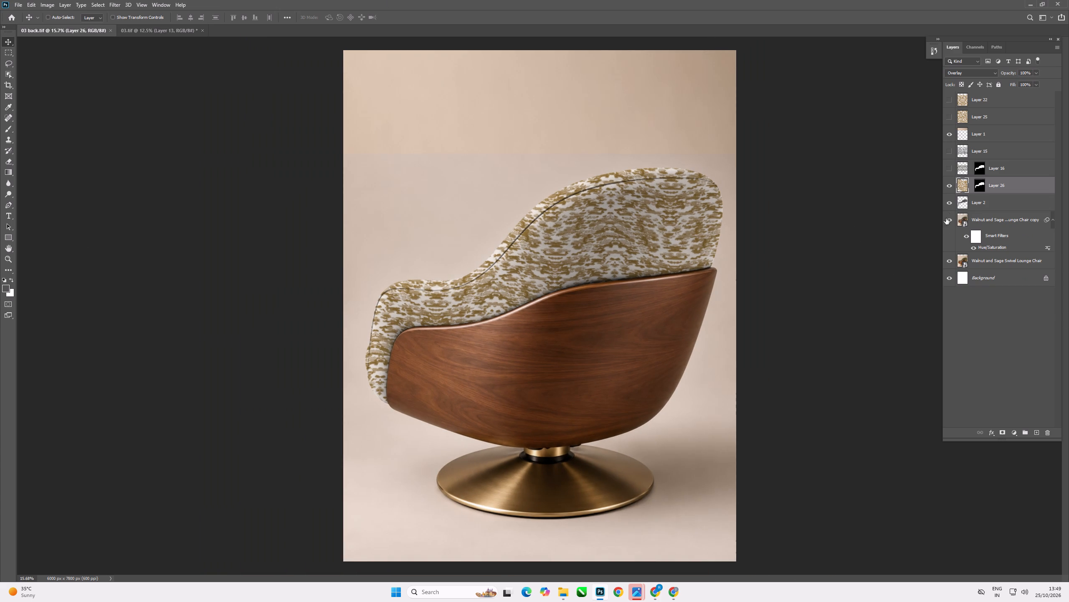
{"action": "left_click", "coordinate": [616, 226]}
{"action": "key", "text": "ctrl+s"}
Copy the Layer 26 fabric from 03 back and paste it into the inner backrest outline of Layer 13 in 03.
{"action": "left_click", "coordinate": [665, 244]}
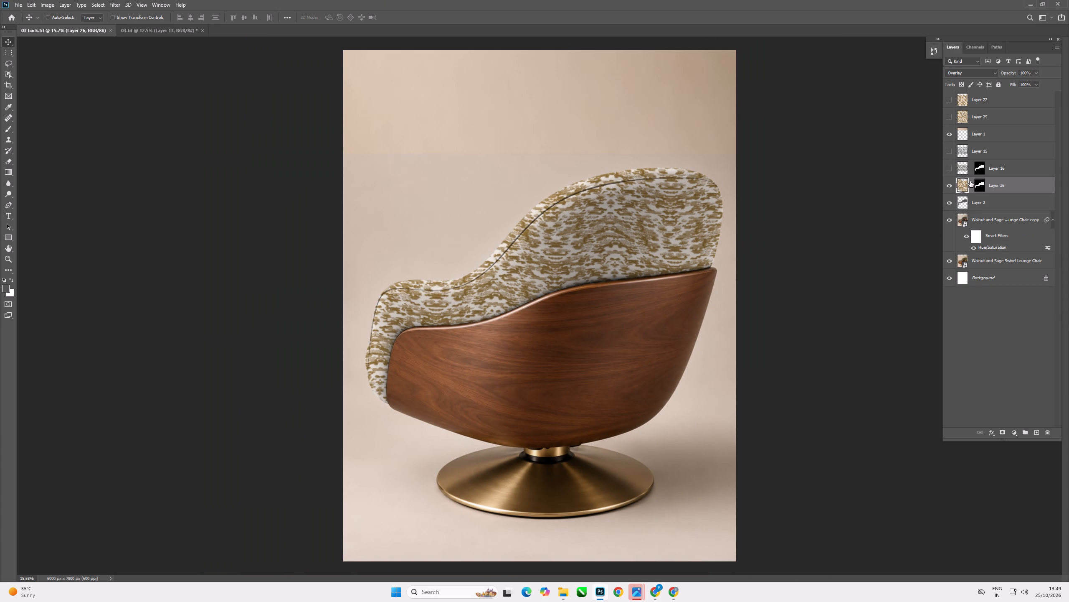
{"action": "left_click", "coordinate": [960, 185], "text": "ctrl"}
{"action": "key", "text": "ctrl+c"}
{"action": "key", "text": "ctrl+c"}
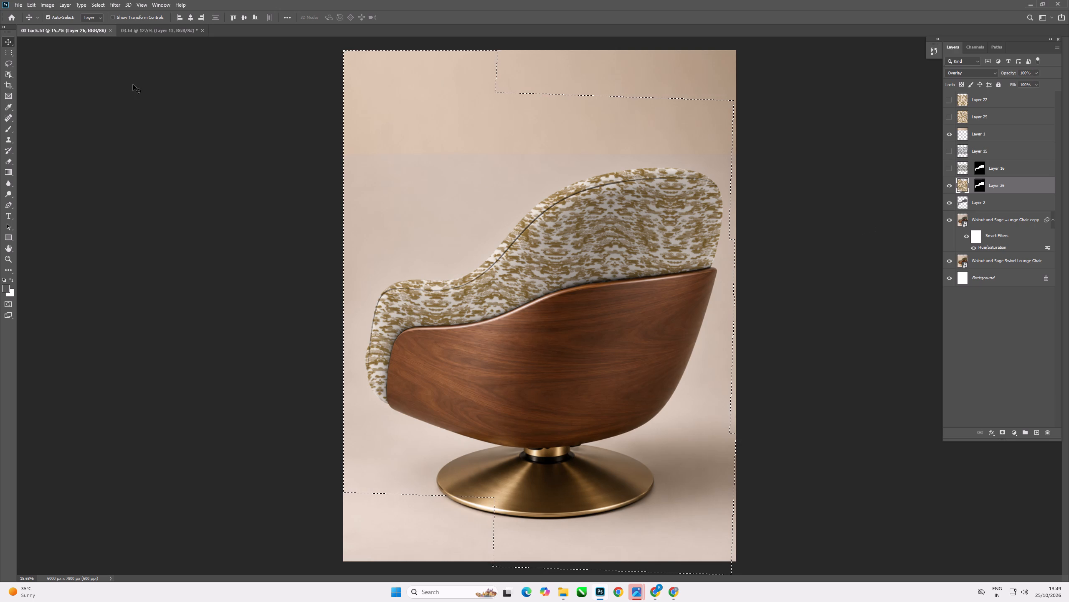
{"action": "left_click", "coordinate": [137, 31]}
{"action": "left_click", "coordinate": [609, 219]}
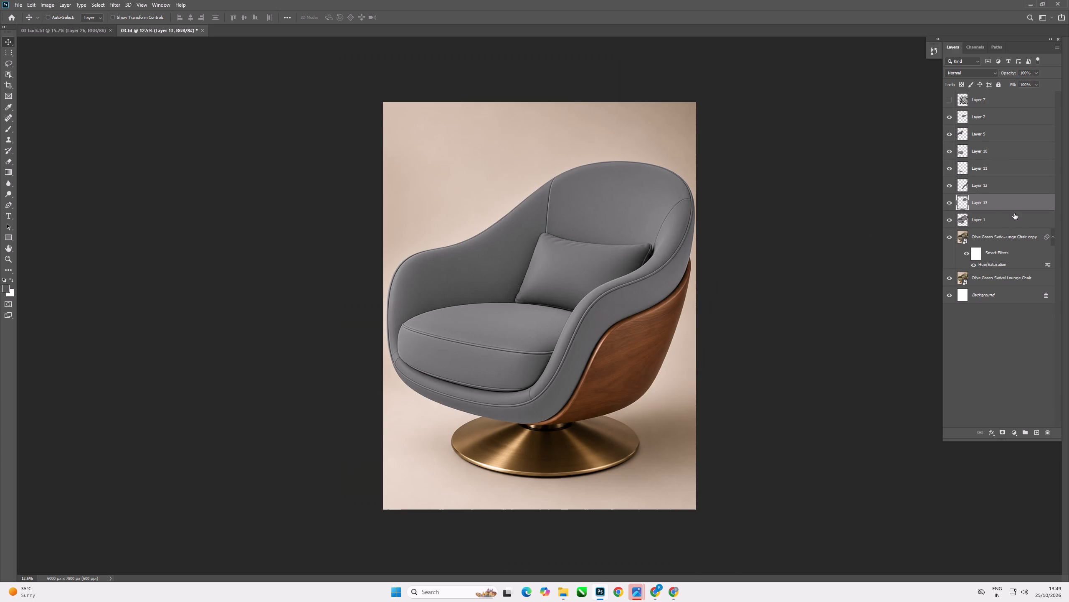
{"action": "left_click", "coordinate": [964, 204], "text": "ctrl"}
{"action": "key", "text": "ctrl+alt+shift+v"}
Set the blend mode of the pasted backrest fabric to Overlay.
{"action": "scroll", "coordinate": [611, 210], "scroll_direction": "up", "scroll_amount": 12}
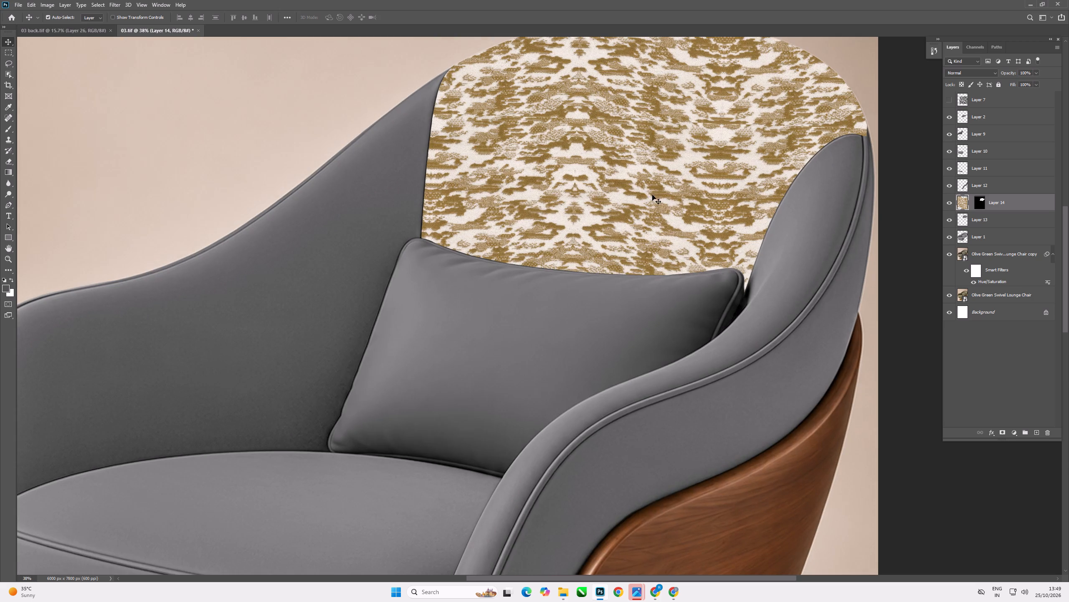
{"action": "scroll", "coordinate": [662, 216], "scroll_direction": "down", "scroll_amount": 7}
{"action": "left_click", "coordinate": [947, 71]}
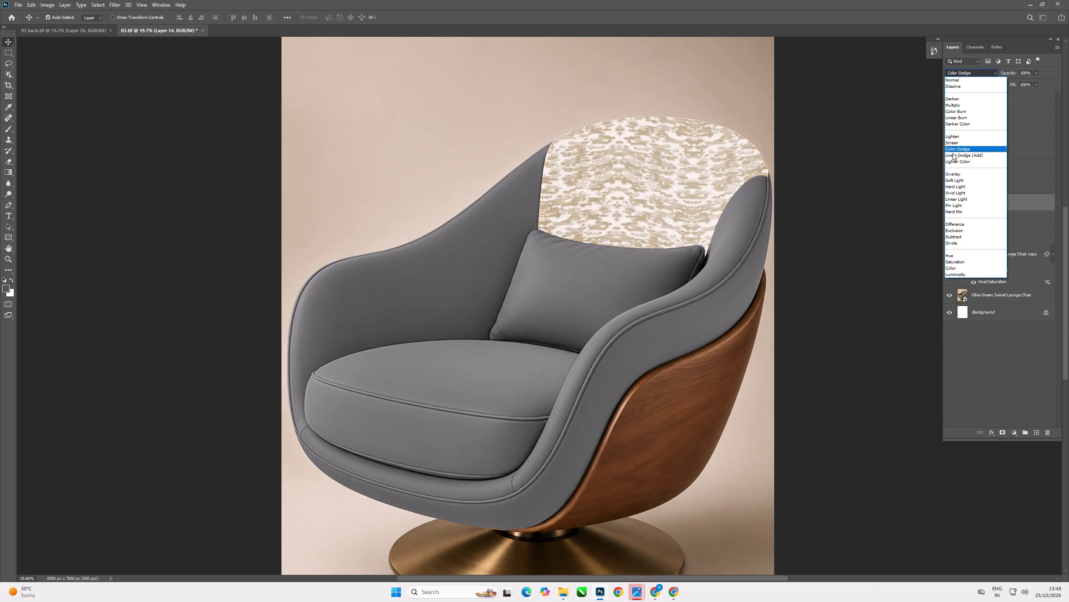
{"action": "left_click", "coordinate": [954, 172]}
Examine how the overlaid fabric pattern sits on the chair's inner backrest in 03.
{"action": "scroll", "coordinate": [704, 170], "scroll_direction": "up", "scroll_amount": 13}
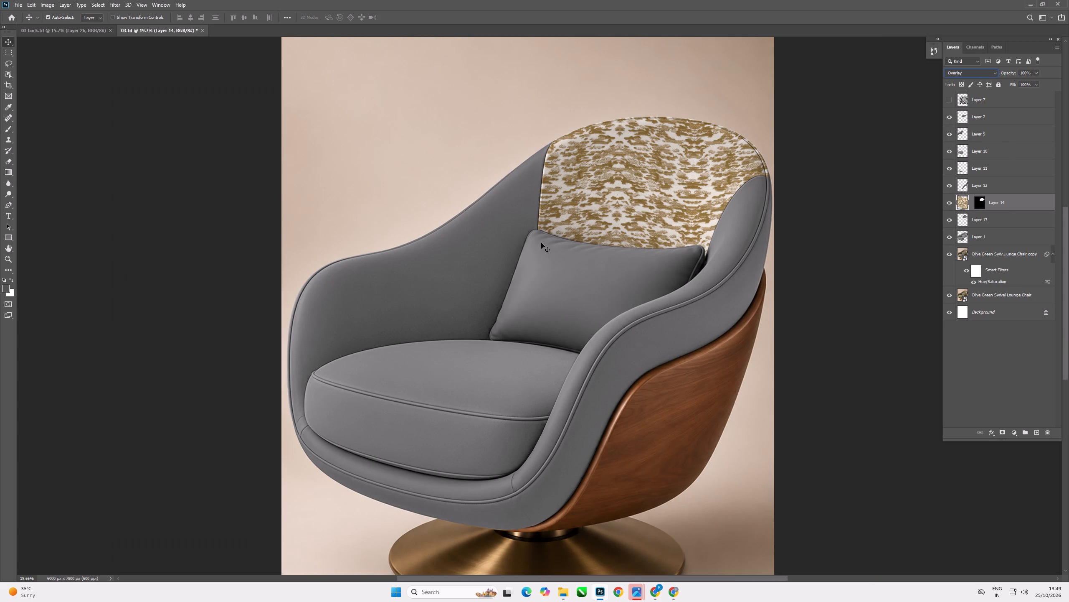
{"action": "key", "text": "ctrl+plus"}
{"action": "key", "text": "ctrl+plus"}
{"action": "scroll", "coordinate": [463, 269], "scroll_direction": "down", "scroll_amount": 7}
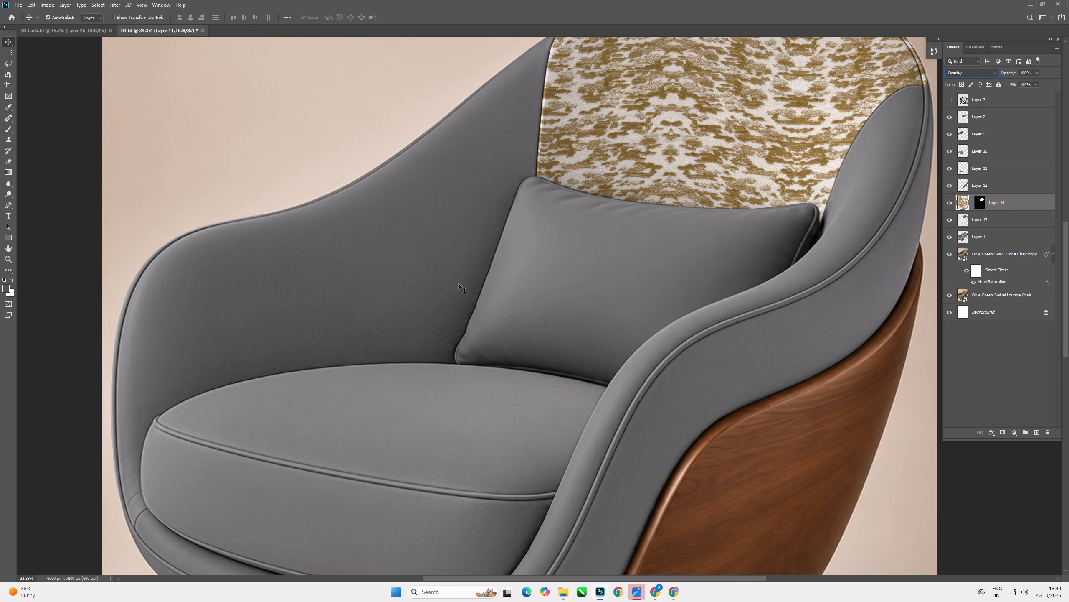
{"action": "scroll", "coordinate": [459, 285], "scroll_direction": "down", "scroll_amount": 7}
{"action": "key", "text": "ctrl+minus"}
{"action": "key", "text": "ctrl+minus"}
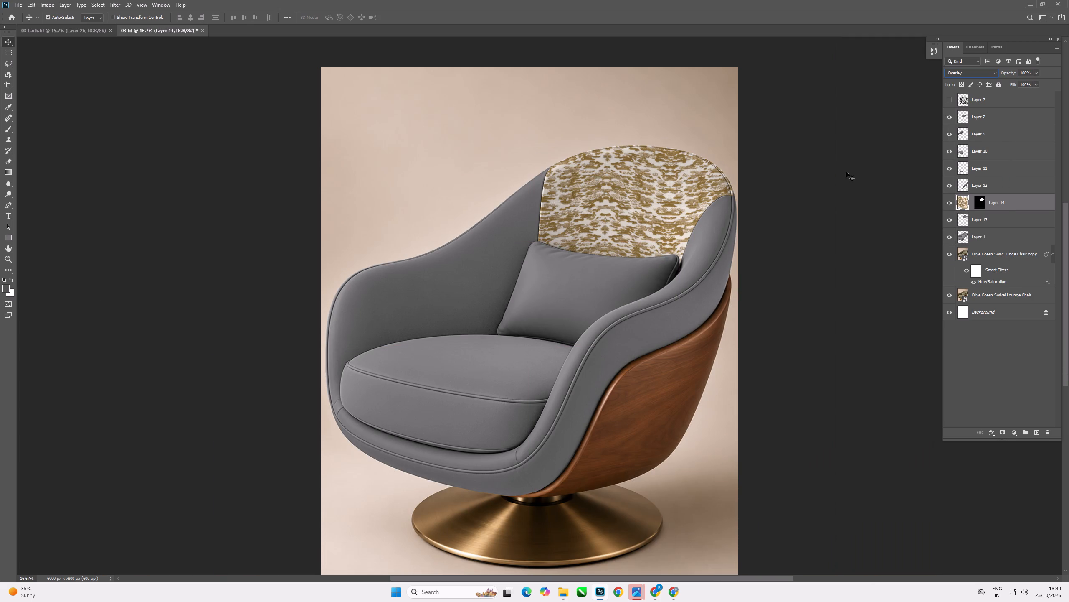
{"action": "left_click", "coordinate": [846, 172]}
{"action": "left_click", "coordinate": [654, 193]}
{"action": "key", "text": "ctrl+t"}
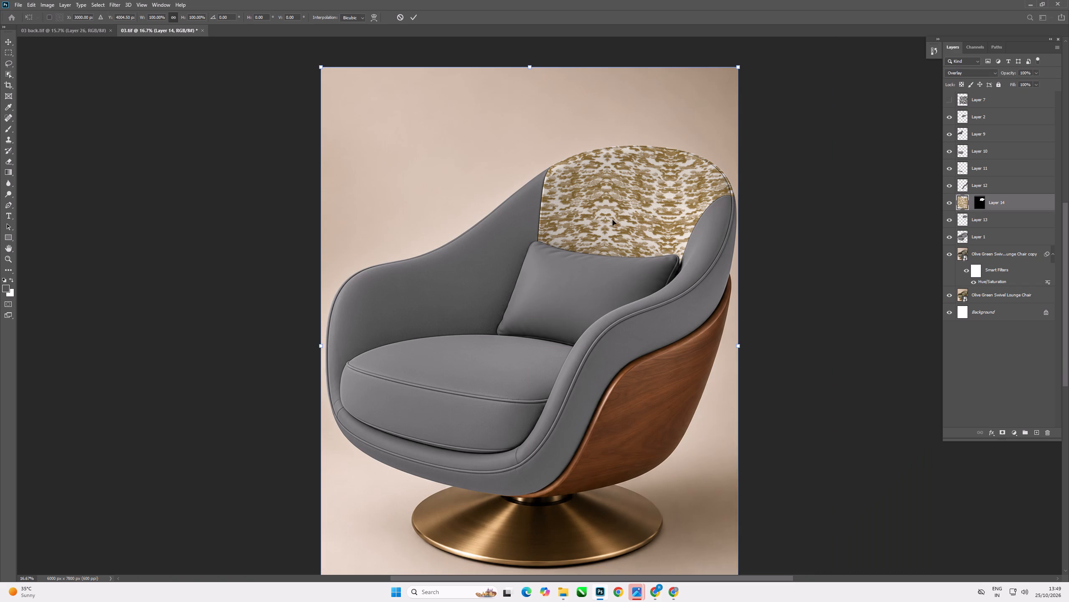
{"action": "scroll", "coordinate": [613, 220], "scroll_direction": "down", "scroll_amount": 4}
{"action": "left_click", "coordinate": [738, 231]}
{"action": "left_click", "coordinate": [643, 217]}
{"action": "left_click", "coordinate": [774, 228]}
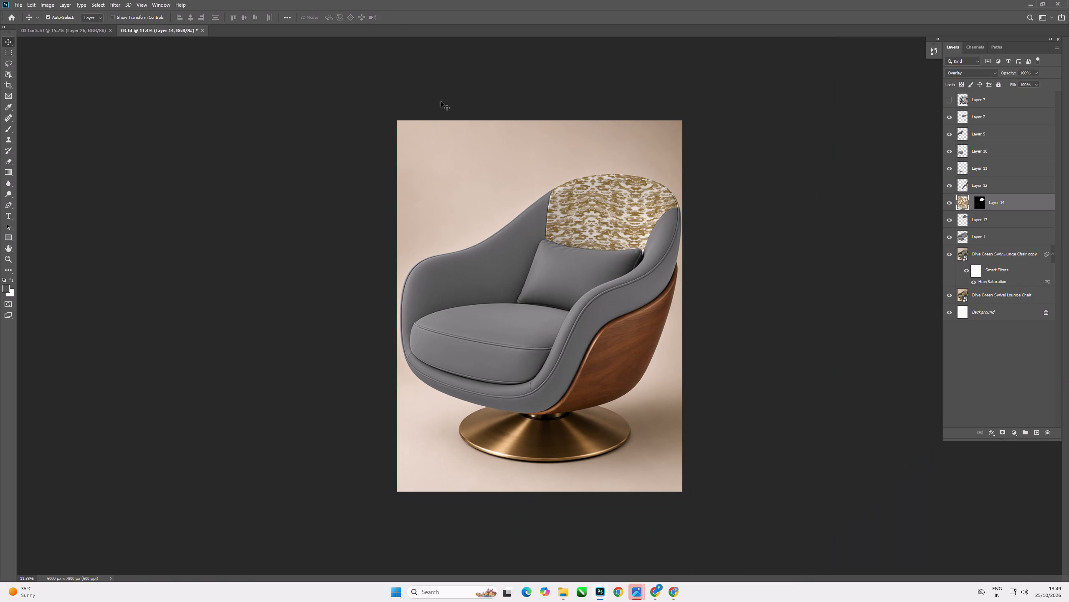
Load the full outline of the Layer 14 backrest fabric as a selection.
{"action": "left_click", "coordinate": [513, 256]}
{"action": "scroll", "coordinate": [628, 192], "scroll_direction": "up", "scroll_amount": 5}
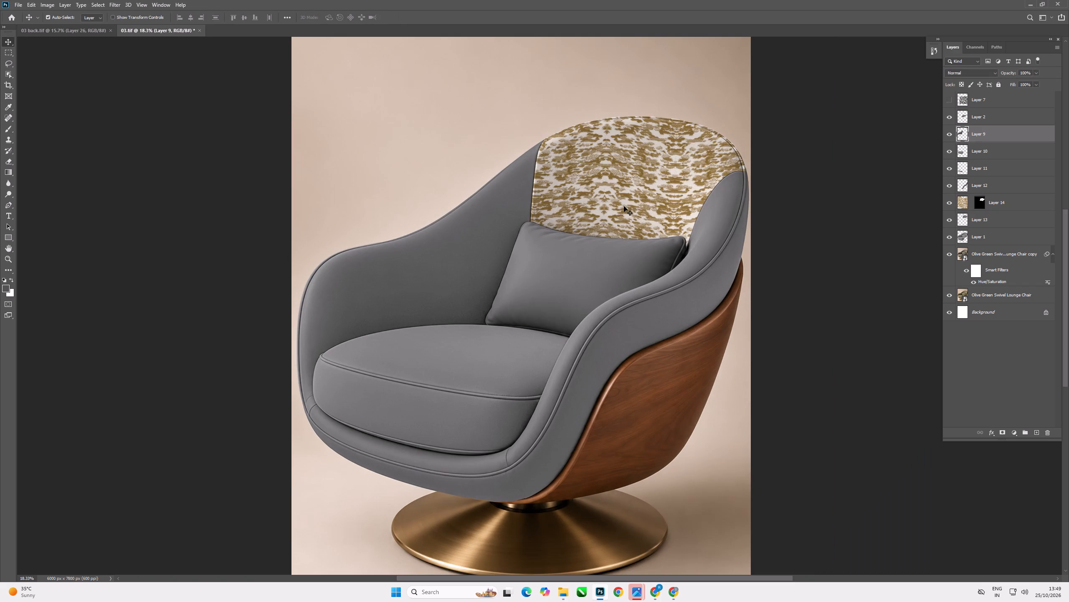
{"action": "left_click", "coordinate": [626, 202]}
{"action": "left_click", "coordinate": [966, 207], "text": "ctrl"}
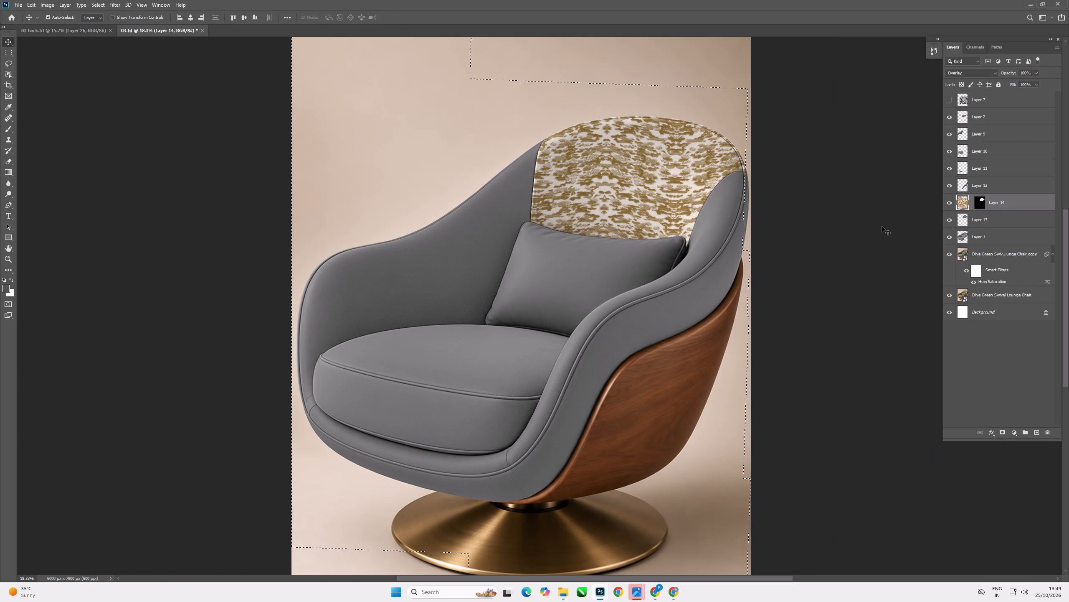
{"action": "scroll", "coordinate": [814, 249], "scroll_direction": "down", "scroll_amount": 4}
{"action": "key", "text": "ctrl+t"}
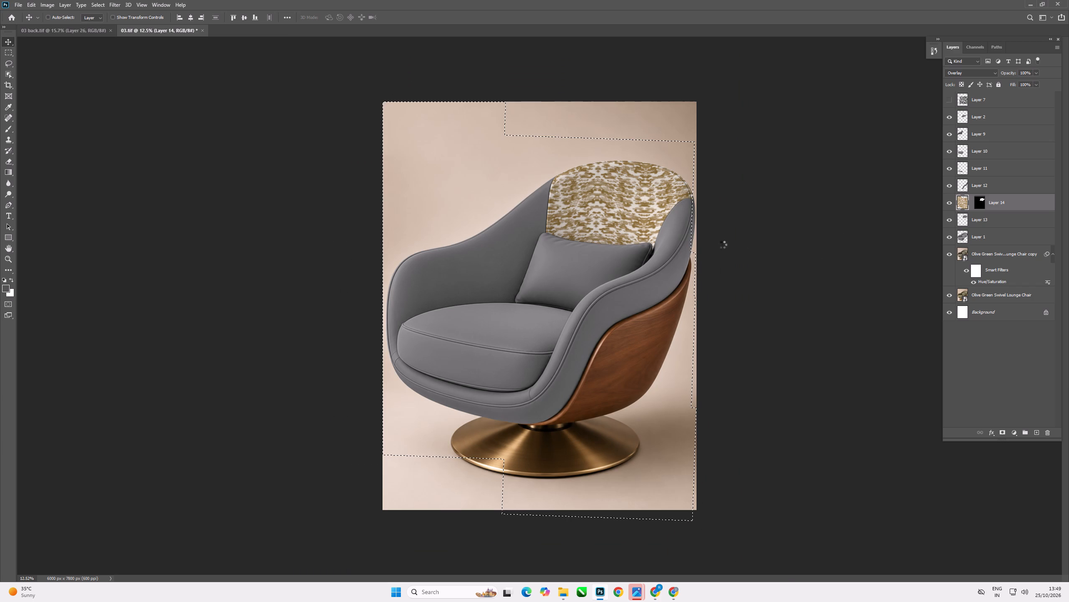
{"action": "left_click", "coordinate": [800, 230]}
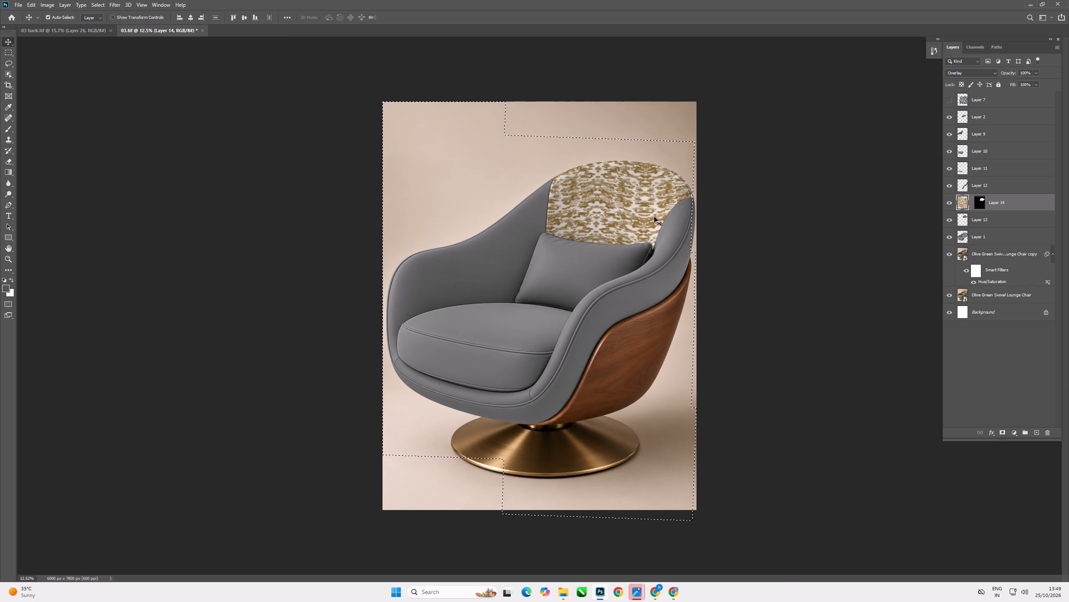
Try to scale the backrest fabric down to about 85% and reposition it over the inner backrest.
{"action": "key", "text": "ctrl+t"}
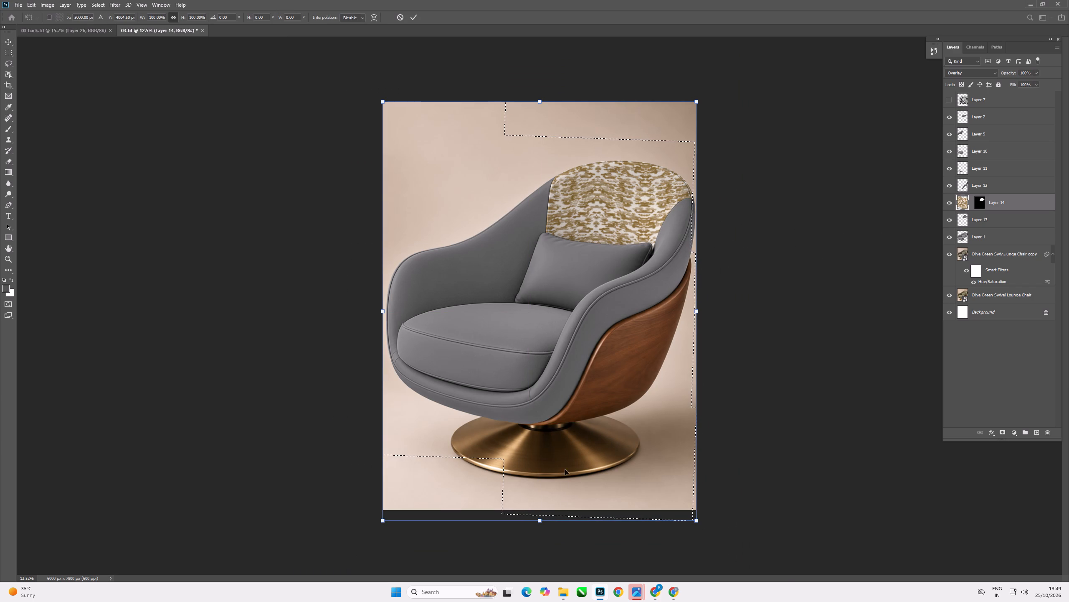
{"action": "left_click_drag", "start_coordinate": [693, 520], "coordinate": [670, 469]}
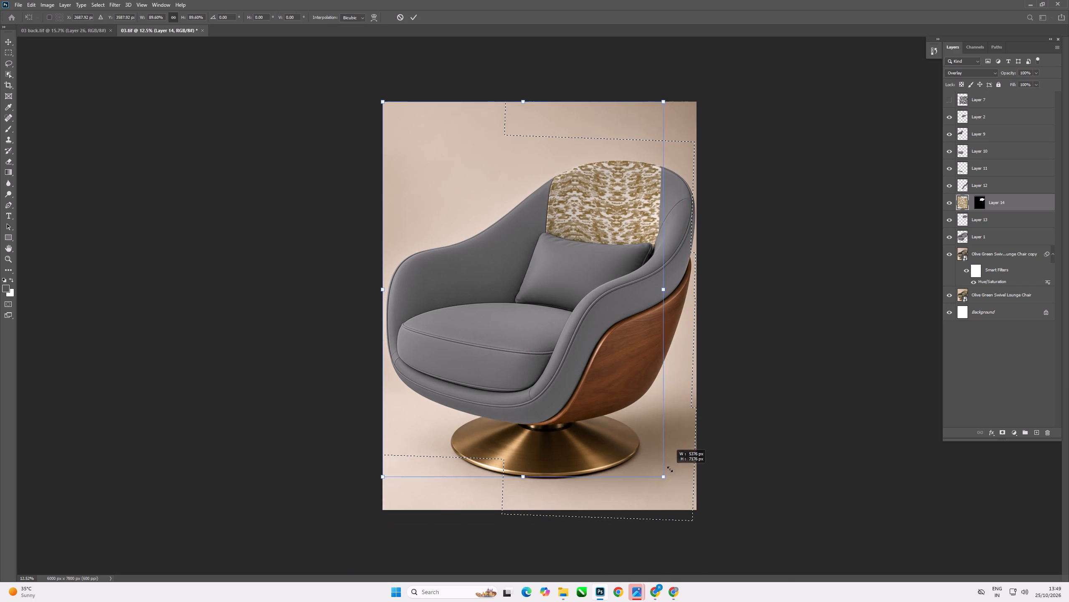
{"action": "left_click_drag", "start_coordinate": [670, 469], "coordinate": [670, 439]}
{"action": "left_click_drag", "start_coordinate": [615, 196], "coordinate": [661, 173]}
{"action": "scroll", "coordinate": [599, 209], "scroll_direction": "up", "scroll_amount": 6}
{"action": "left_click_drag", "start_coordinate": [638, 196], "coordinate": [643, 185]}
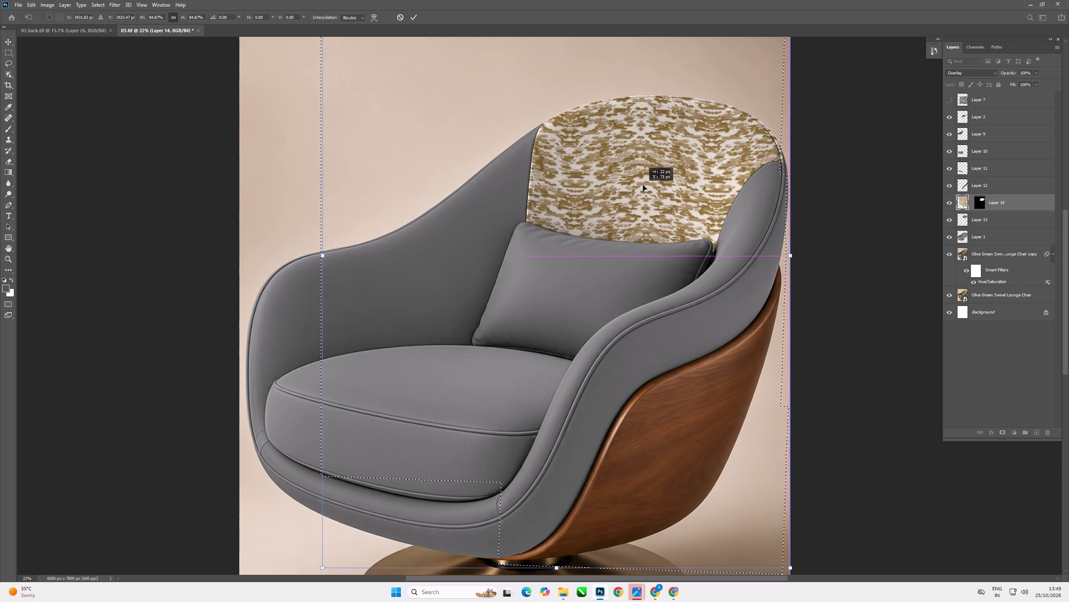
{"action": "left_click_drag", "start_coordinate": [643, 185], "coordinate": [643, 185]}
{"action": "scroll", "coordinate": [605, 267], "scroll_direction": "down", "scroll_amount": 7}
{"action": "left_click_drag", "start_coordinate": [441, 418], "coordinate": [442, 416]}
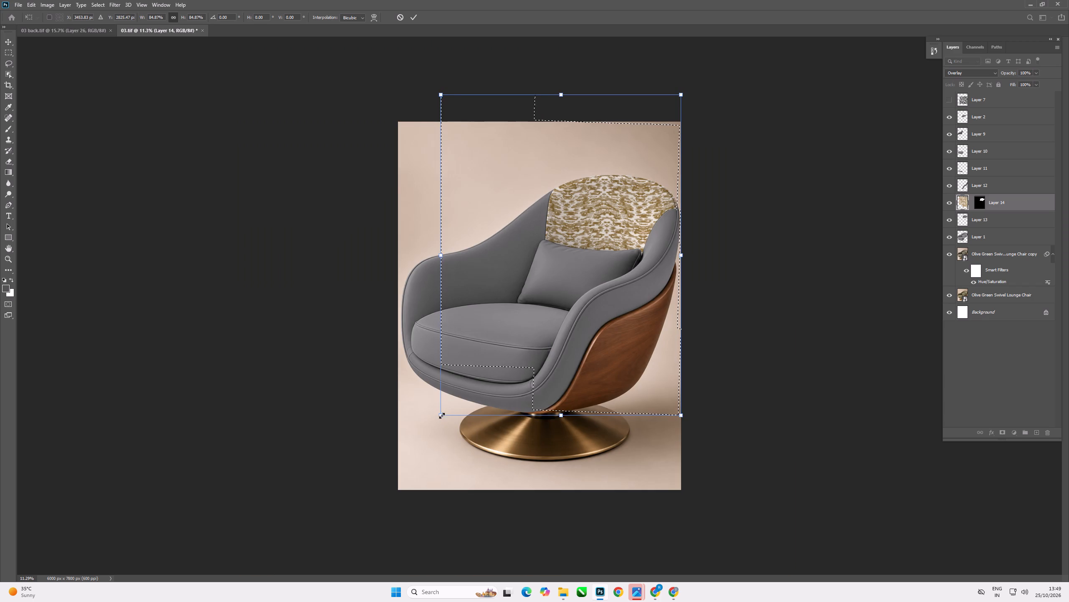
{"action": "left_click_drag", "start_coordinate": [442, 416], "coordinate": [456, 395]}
Compare the pattern scale on the upholstery in 03 back with the backrest fabric in 03.
{"action": "left_click", "coordinate": [58, 31]}
{"action": "scroll", "coordinate": [623, 247], "scroll_direction": "up", "scroll_amount": 8}
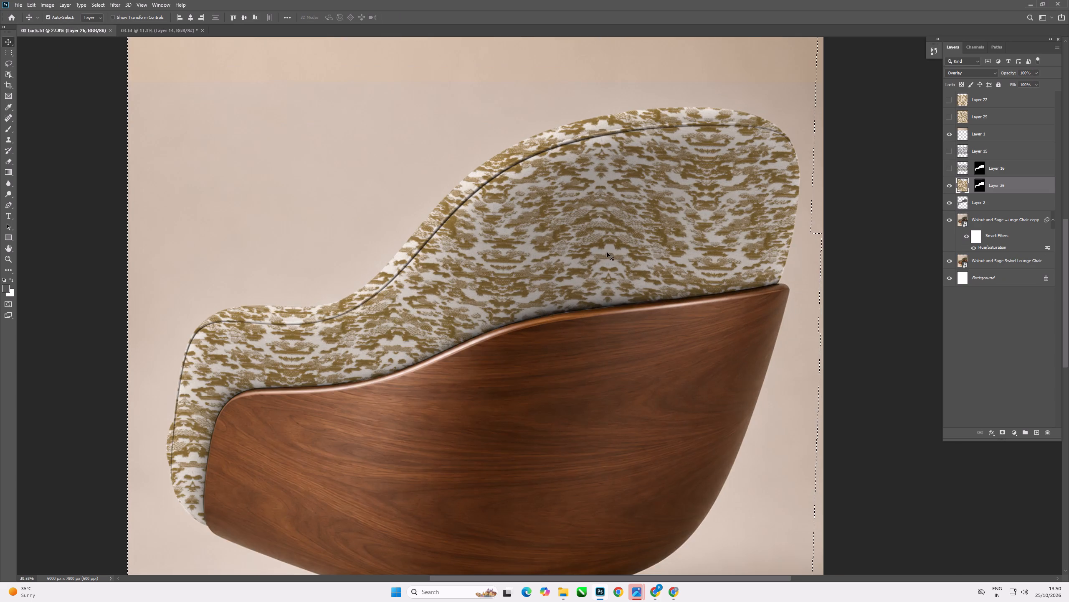
{"action": "scroll", "coordinate": [607, 252], "scroll_direction": "up", "scroll_amount": 3}
{"action": "scroll", "coordinate": [522, 310], "scroll_direction": "down", "scroll_amount": 5}
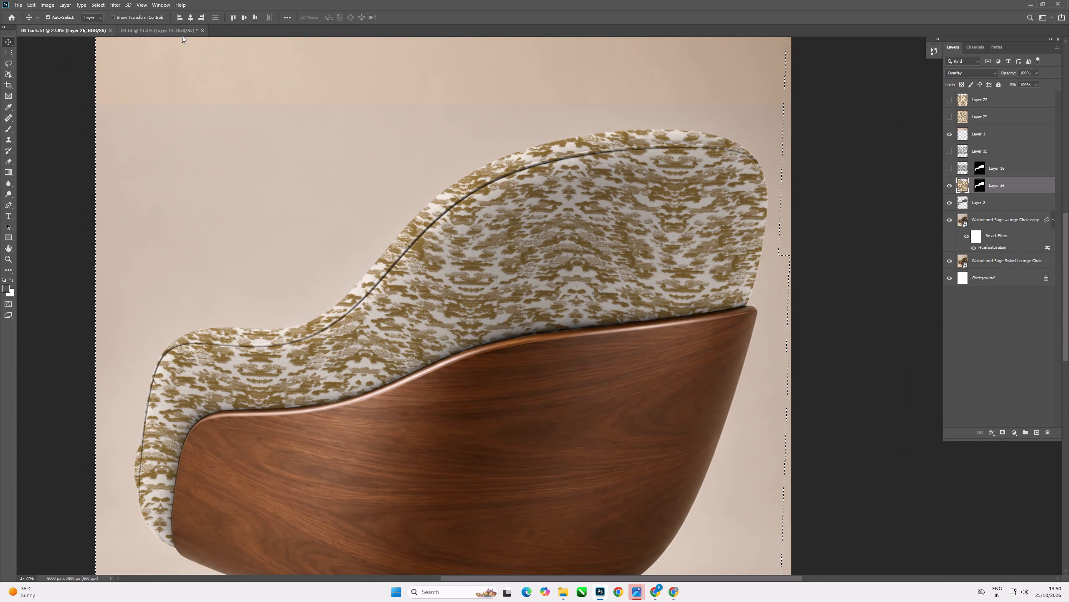
{"action": "left_click", "coordinate": [180, 36]}
{"action": "scroll", "coordinate": [729, 184], "scroll_direction": "up", "scroll_amount": 11}
{"action": "scroll", "coordinate": [638, 249], "scroll_direction": "down", "scroll_amount": 9}
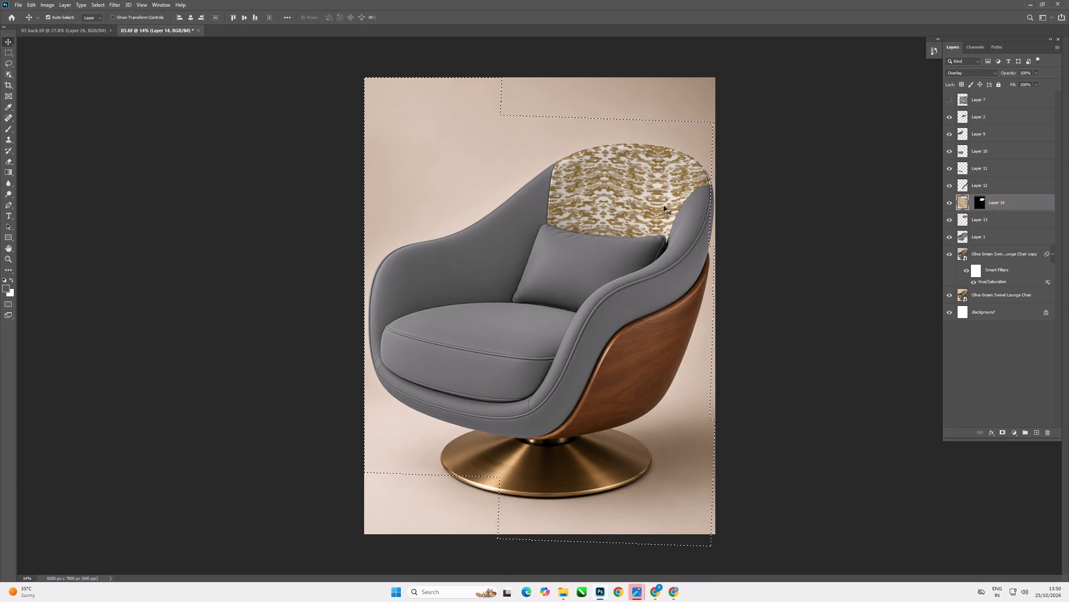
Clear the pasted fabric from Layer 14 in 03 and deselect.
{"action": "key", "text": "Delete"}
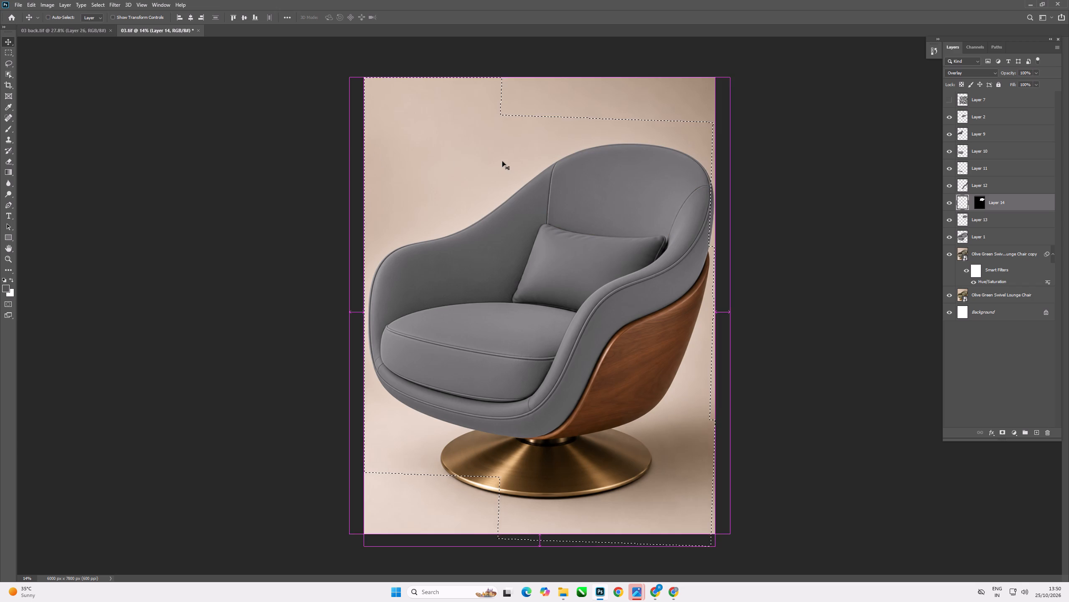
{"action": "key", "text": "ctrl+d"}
Switch to 03 back and examine the Layer 26 fabric on the upholstery.
{"action": "left_click", "coordinate": [79, 26]}
{"action": "scroll", "coordinate": [563, 212], "scroll_direction": "up", "scroll_amount": 5}
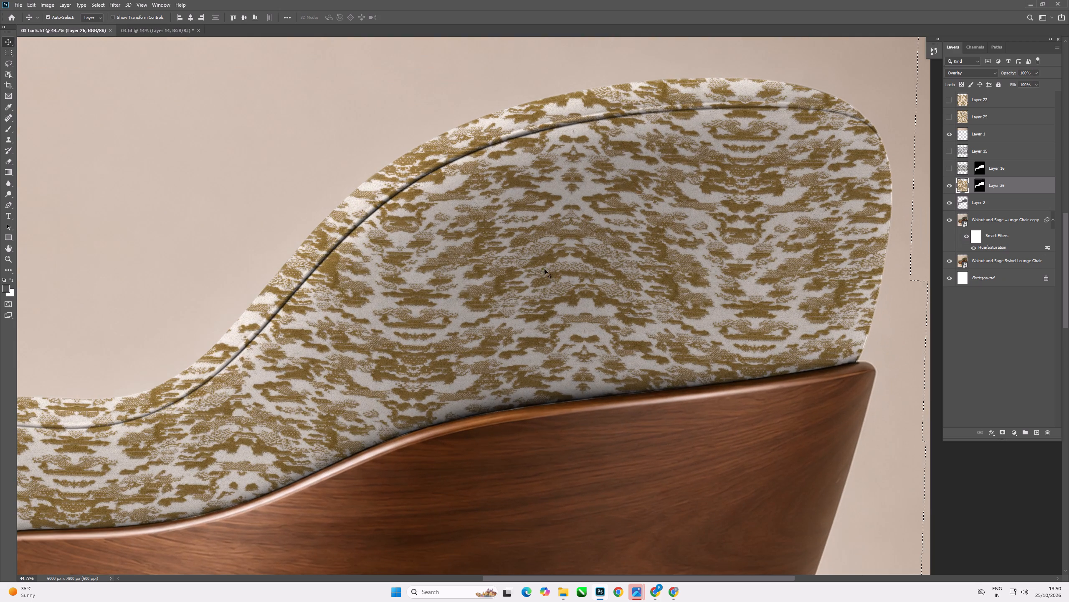
{"action": "left_click", "coordinate": [534, 281]}
{"action": "scroll", "coordinate": [519, 272], "scroll_direction": "down", "scroll_amount": 5}
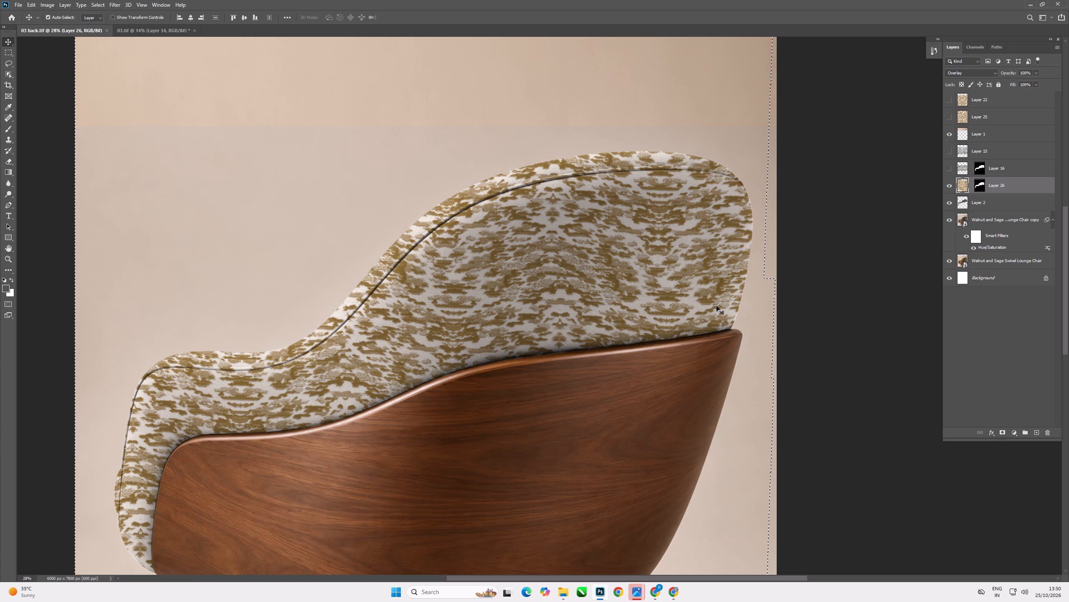
Copy the Layer 26 fabric in 03 back and clear the selection.
{"action": "scroll", "coordinate": [603, 350], "scroll_direction": "down", "scroll_amount": 7}
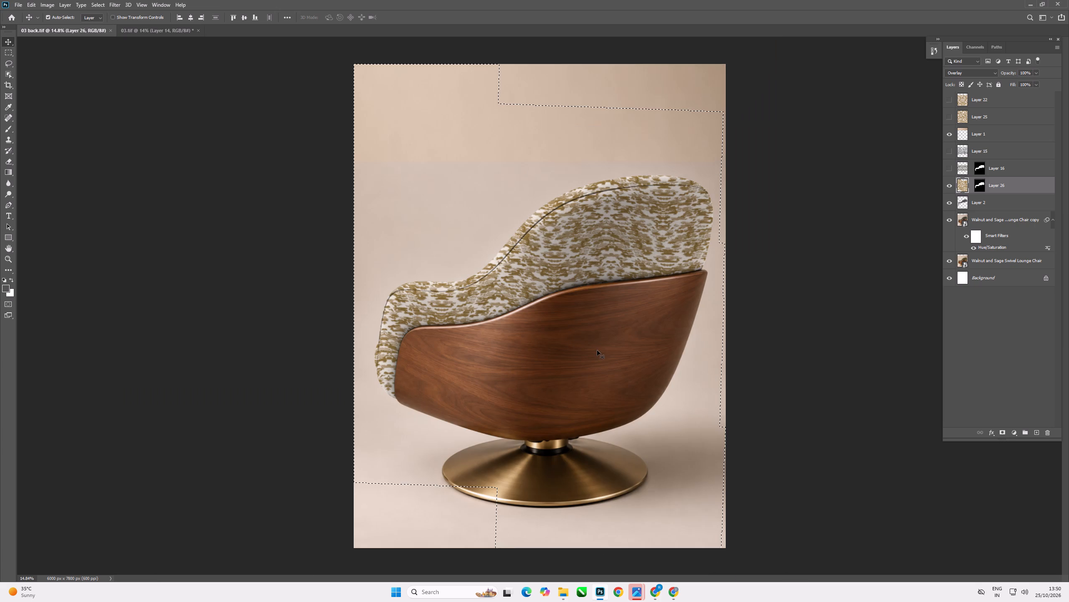
{"action": "key", "text": "ctrl+d"}
{"action": "left_click", "coordinate": [213, 202]}
{"action": "left_click", "coordinate": [518, 270]}
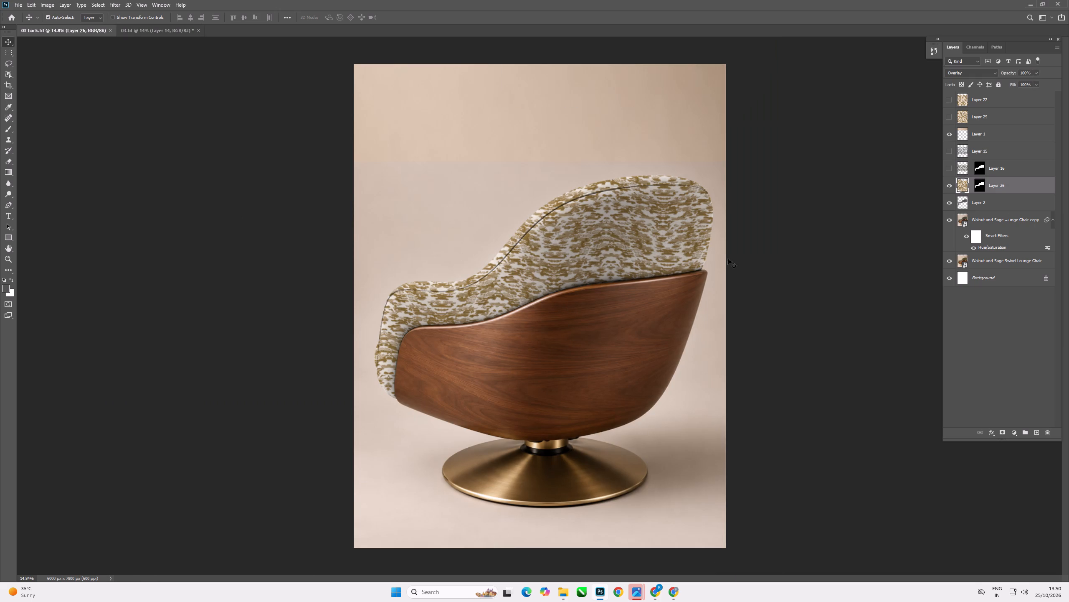
{"action": "left_click", "coordinate": [964, 185], "text": "ctrl"}
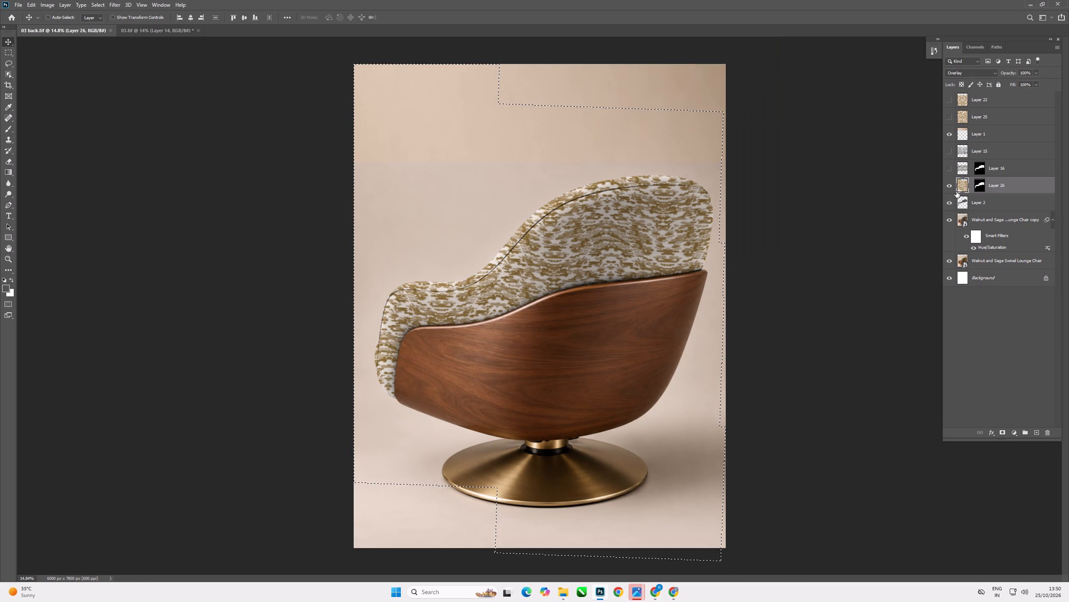
{"action": "key", "text": "ctrl+c"}
{"action": "key", "text": "ctrl+c"}
{"action": "key", "text": "ctrl+d"}
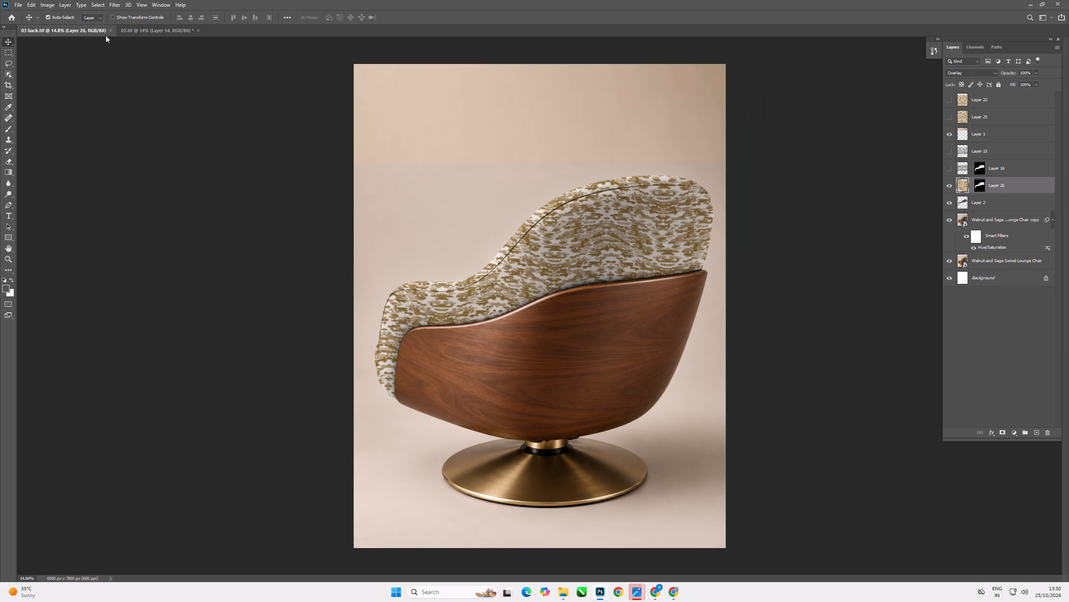
In 03, paste the copied fabric into the inner backrest shape from Layer 13 and set its blend mode to Overlay.
{"action": "left_click", "coordinate": [130, 31]}
{"action": "left_click", "coordinate": [616, 214]}
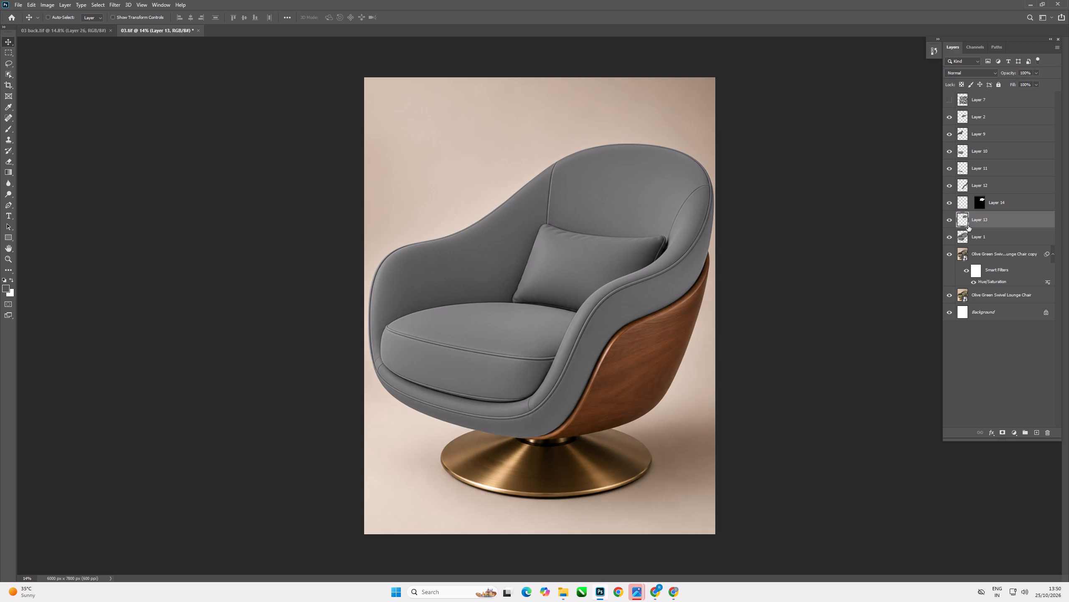
{"action": "left_click", "coordinate": [964, 223], "text": "ctrl"}
{"action": "key", "text": "ctrl+alt+shift+v"}
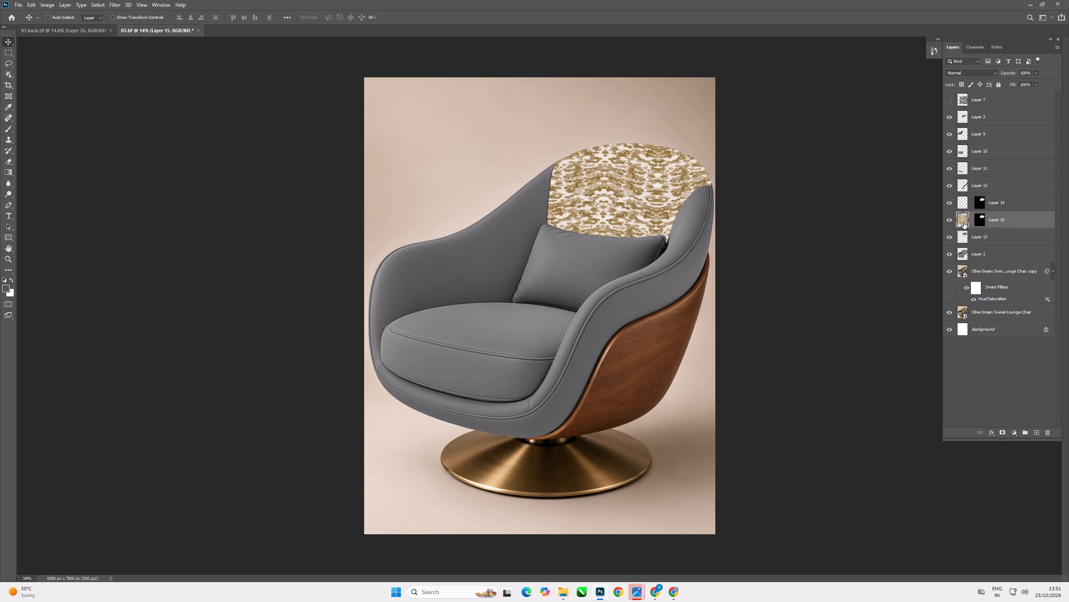
{"action": "left_click", "coordinate": [473, 268]}
{"action": "left_click", "coordinate": [648, 198]}
{"action": "left_click", "coordinate": [968, 71]}
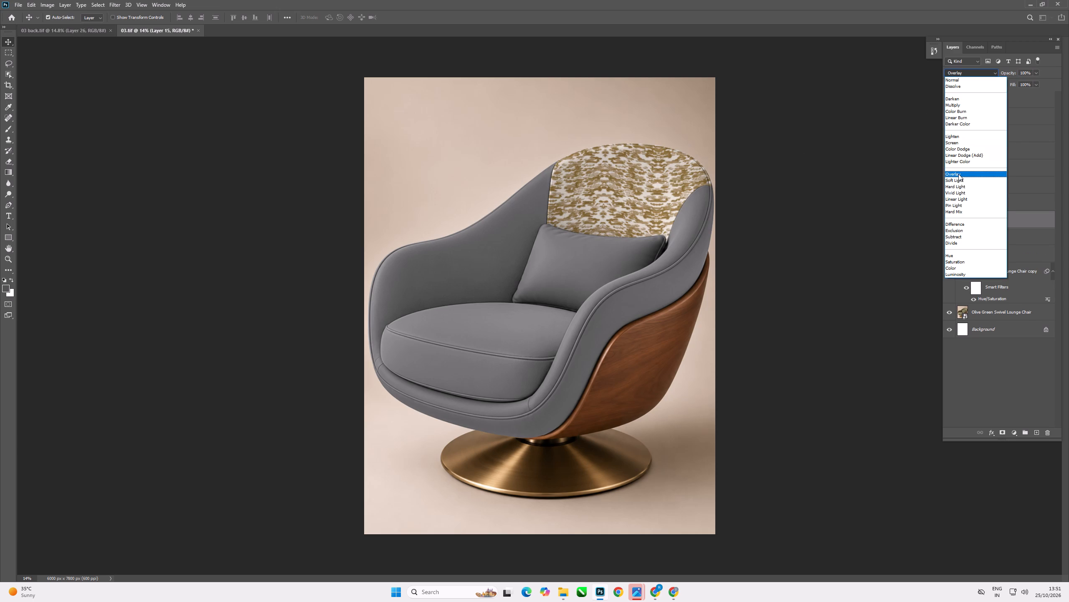
{"action": "left_click", "coordinate": [958, 174]}
{"action": "left_click", "coordinate": [809, 234]}
Paste the fabric into the inner side and armrest shape from Layer 9 and set it to Overlay.
{"action": "left_click", "coordinate": [494, 226]}
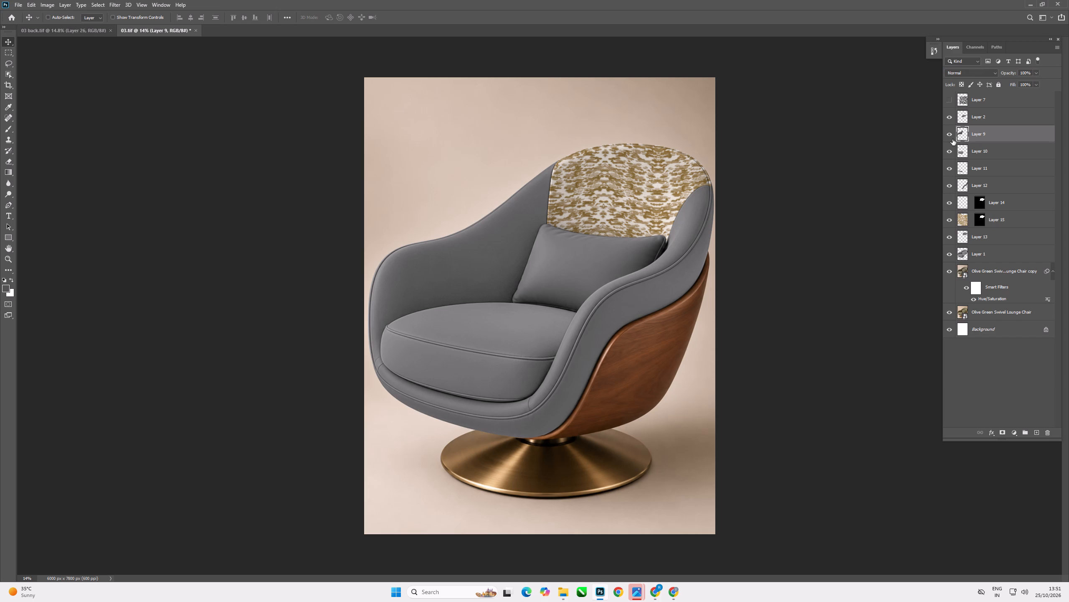
{"action": "left_click", "coordinate": [960, 136], "text": "ctrl"}
{"action": "key", "text": "ctrl+alt+shift+v"}
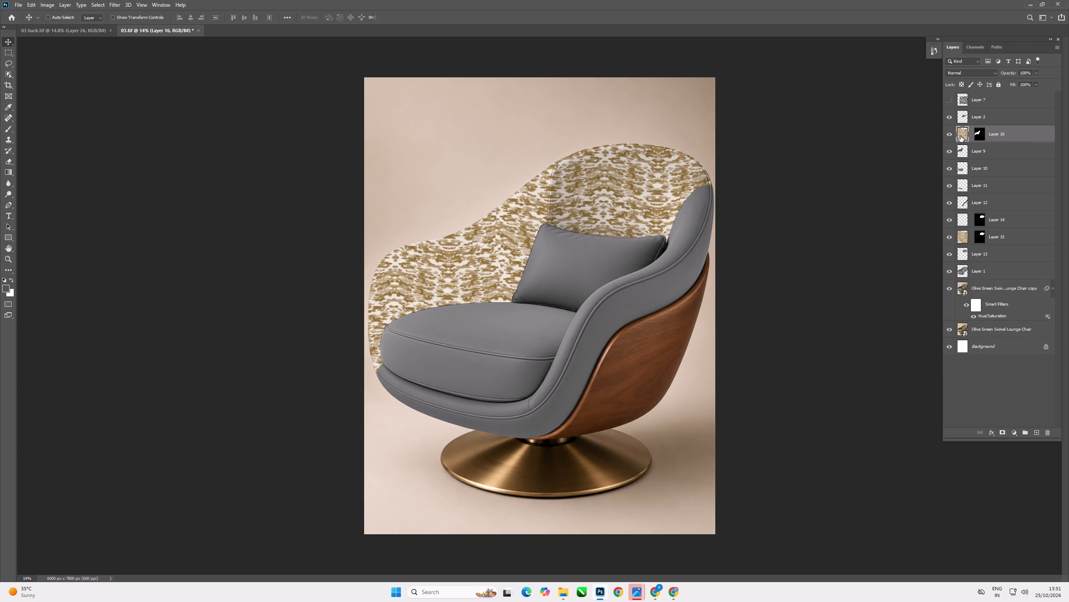
{"action": "scroll", "coordinate": [1068, 187], "scroll_direction": "up", "scroll_amount": 1}
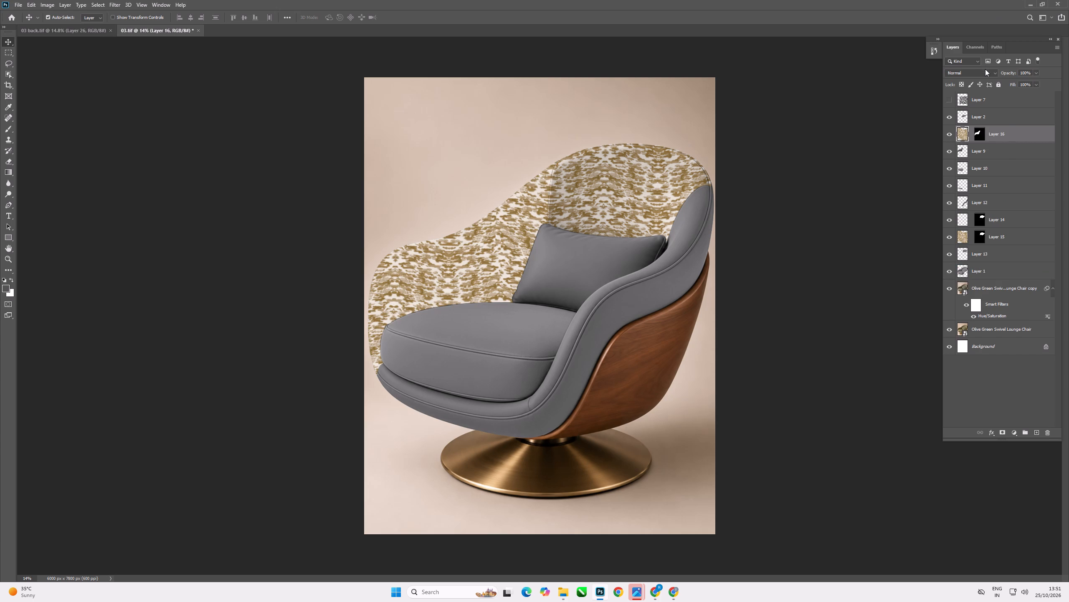
{"action": "left_click", "coordinate": [985, 69]}
{"action": "left_click", "coordinate": [968, 172]}
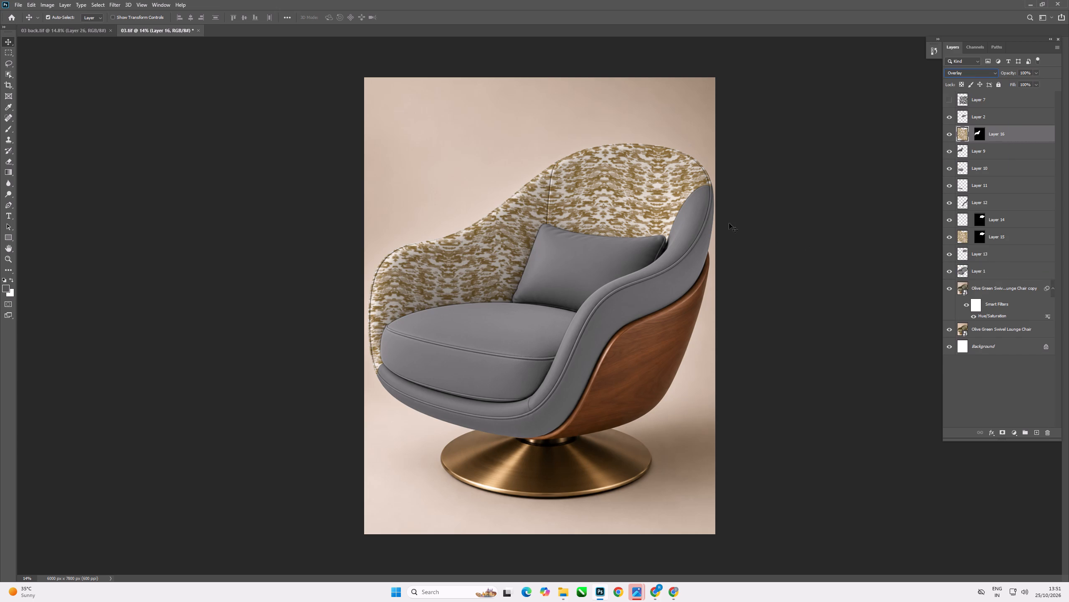
Paste the fabric into the near armrest shape from Layer 12, set it to Overlay, and shift it slightly to cover the edge.
{"action": "left_click", "coordinate": [699, 226]}
{"action": "left_click", "coordinate": [961, 205], "text": "ctrl"}
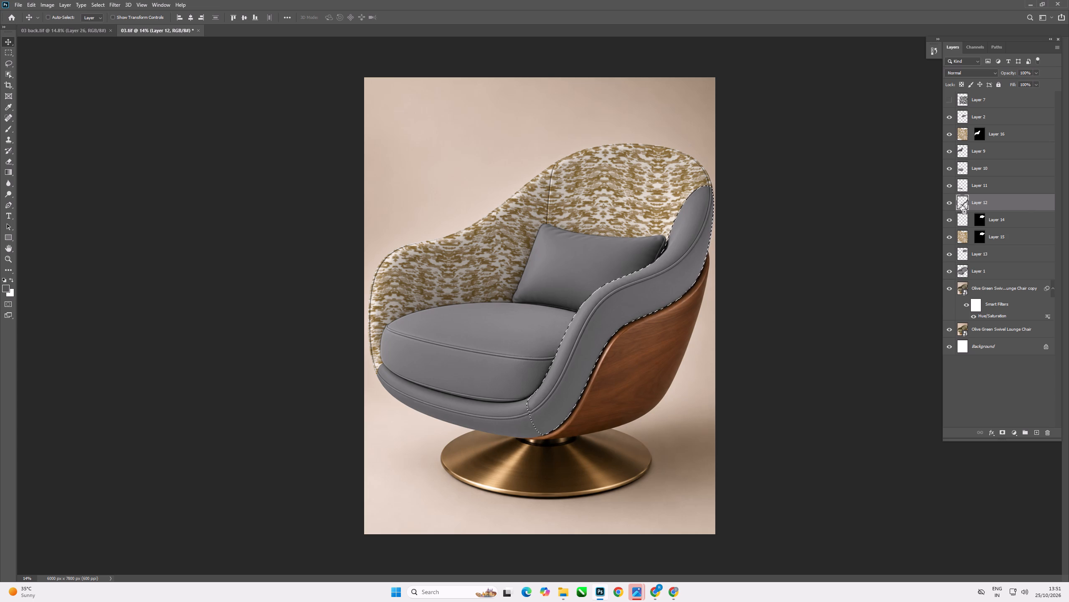
{"action": "key", "text": "ctrl+alt+shift+v"}
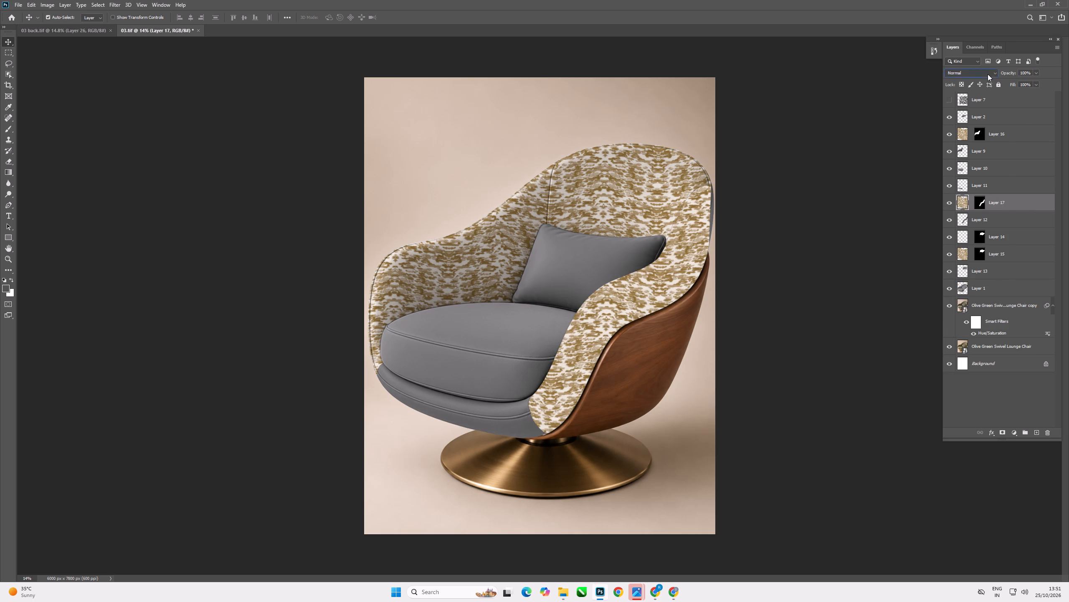
{"action": "left_click", "coordinate": [988, 74]}
{"action": "left_click", "coordinate": [970, 173]}
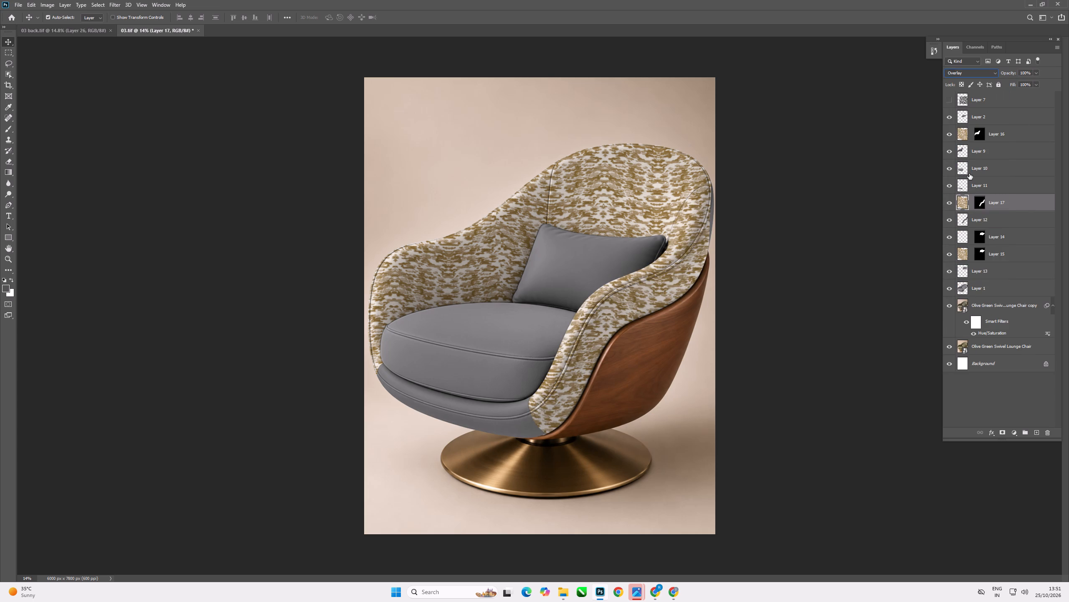
{"action": "left_click_drag", "start_coordinate": [668, 262], "coordinate": [675, 256]}
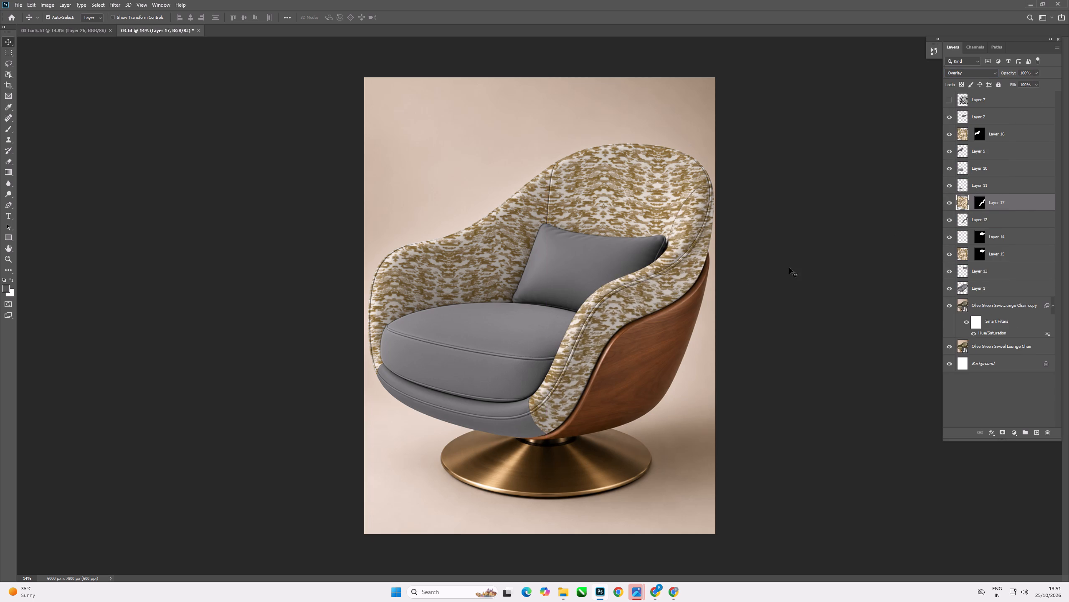
{"action": "left_click", "coordinate": [789, 268]}
Paste the fabric into the seat cushion shape from Layer 10 and set it to Overlay.
{"action": "left_click", "coordinate": [481, 348]}
{"action": "left_click", "coordinate": [962, 171], "text": "ctrl"}
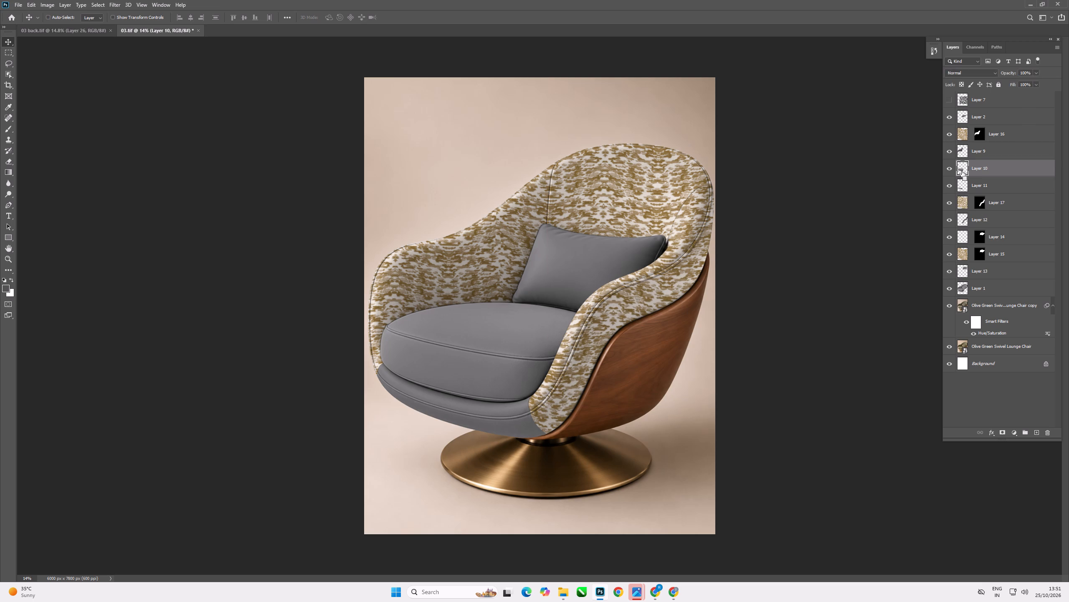
{"action": "key", "text": "ctrl+alt+shift+v"}
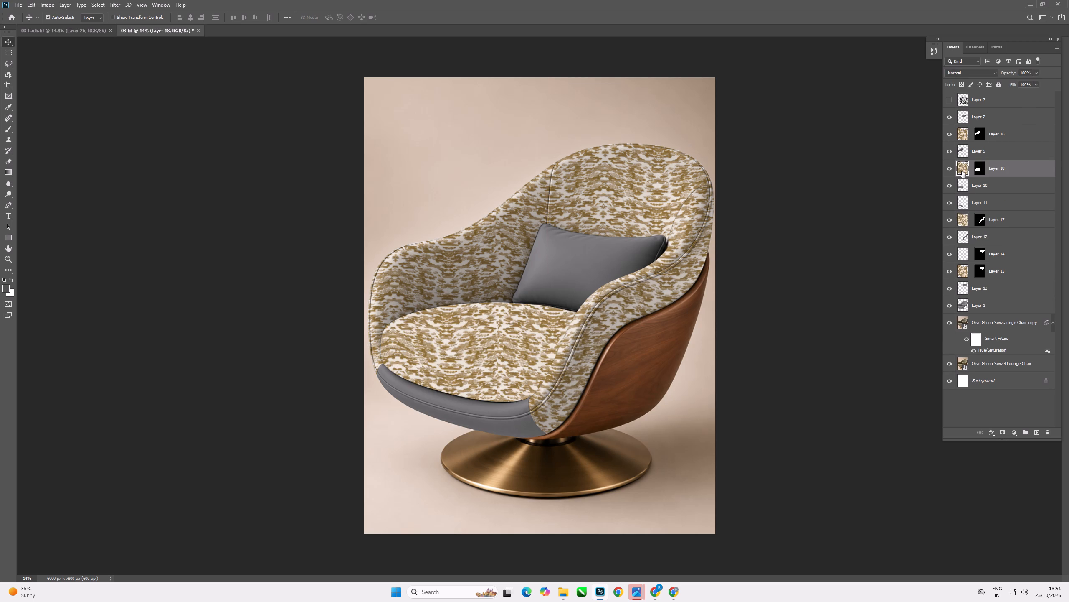
{"action": "left_click", "coordinate": [989, 72]}
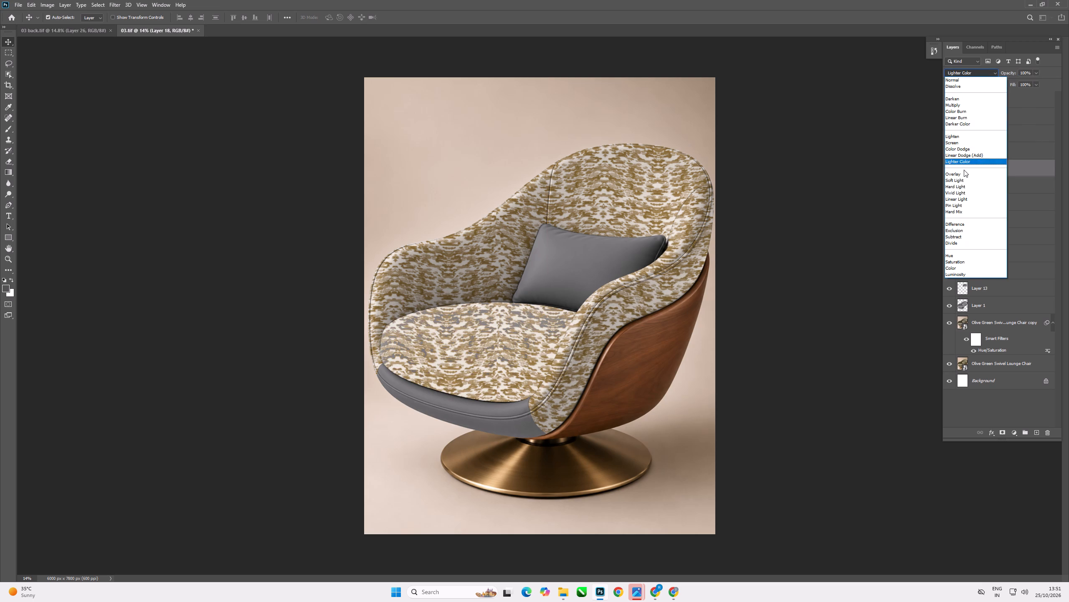
{"action": "left_click", "coordinate": [963, 173]}
Paste the fabric into the lower front band shape from Layer 11 and set it to Overlay.
{"action": "left_click", "coordinate": [466, 423]}
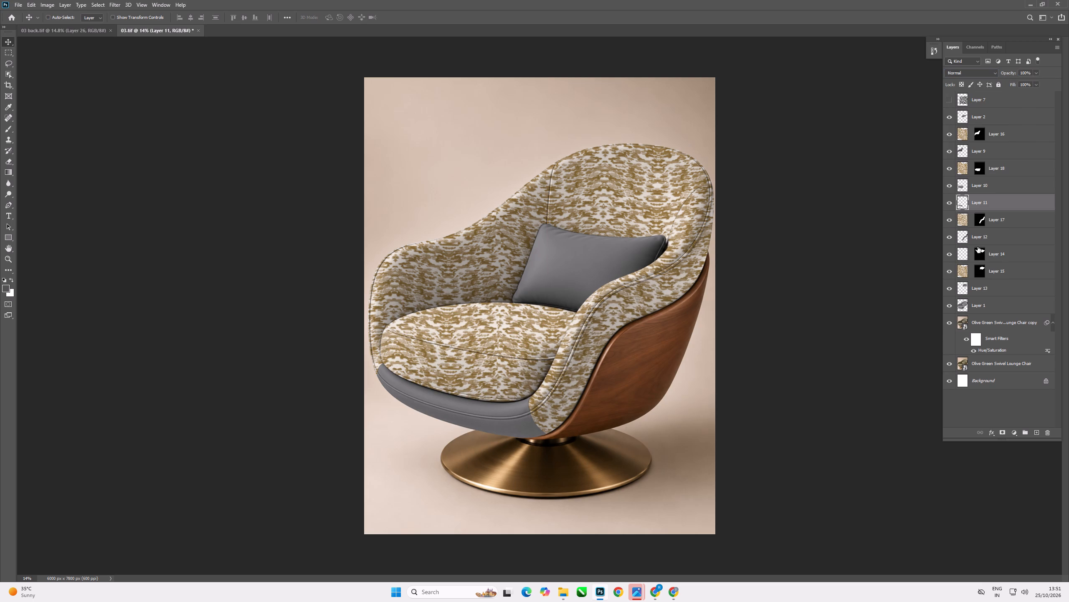
{"action": "left_click", "coordinate": [963, 204], "text": "ctrl"}
{"action": "key", "text": "ctrl+alt+shift+v"}
{"action": "left_click", "coordinate": [975, 72]}
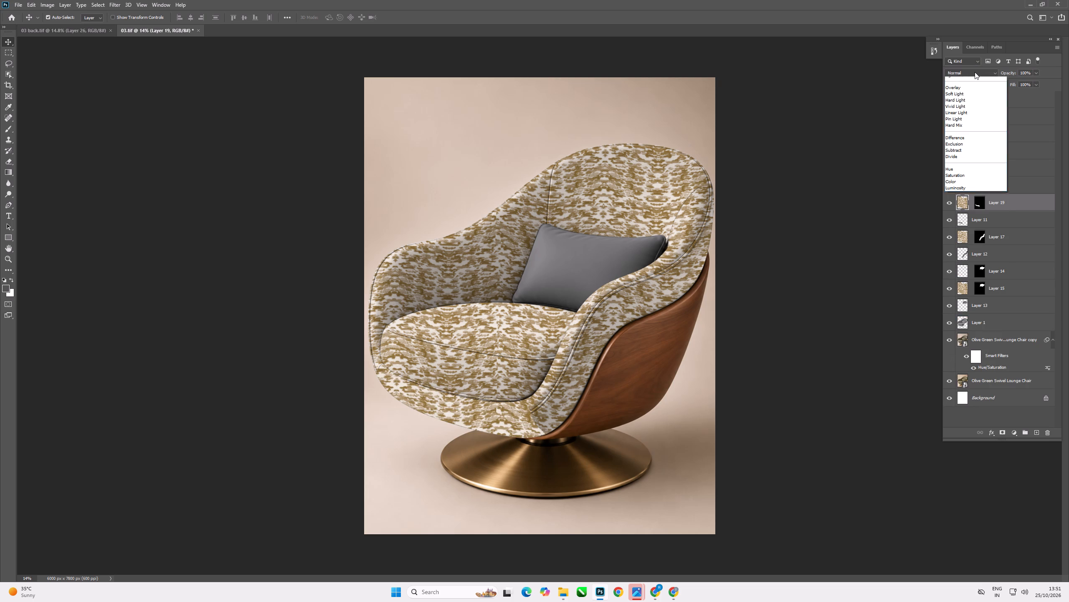
{"action": "left_click", "coordinate": [973, 172]}
Paste the fabric into the pillow shape from Layer 2 and set it to Overlay.
{"action": "left_click", "coordinate": [600, 269]}
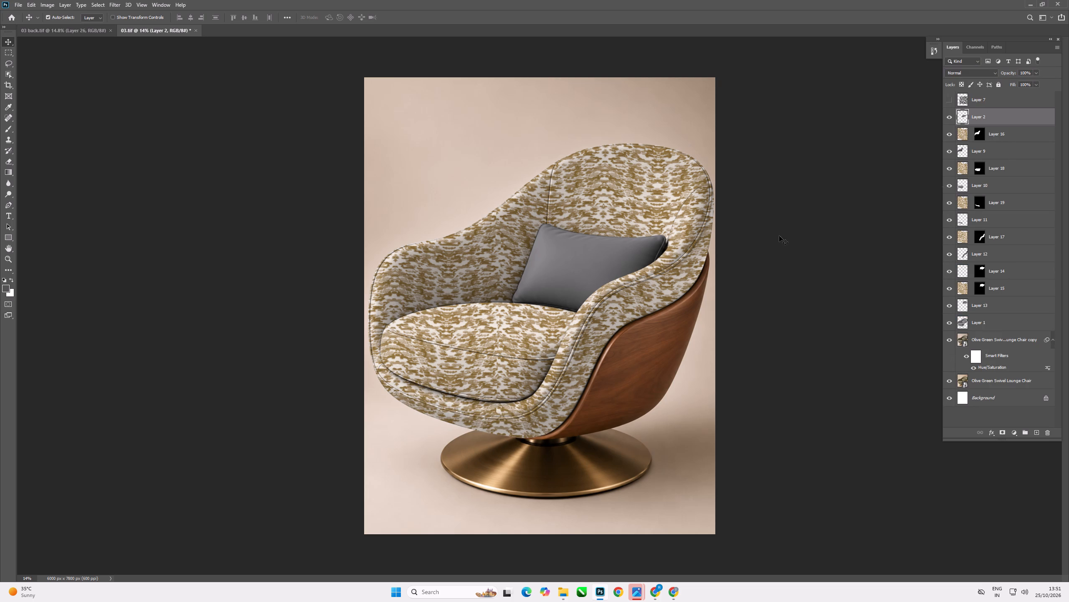
{"action": "left_click", "coordinate": [964, 115], "text": "ctrl"}
{"action": "key", "text": "ctrl+alt+shift+v"}
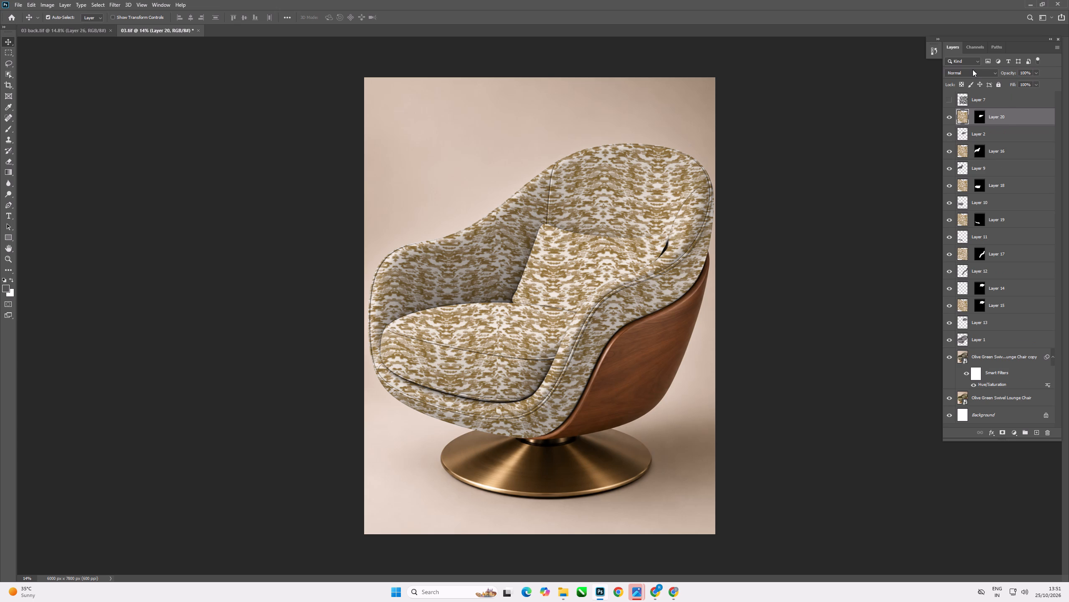
{"action": "left_click", "coordinate": [973, 69]}
{"action": "left_click", "coordinate": [951, 173]}
Examine the pillow's upper edge and its corner beside the near armrest up close.
{"action": "scroll", "coordinate": [666, 264], "scroll_direction": "up", "scroll_amount": 8}
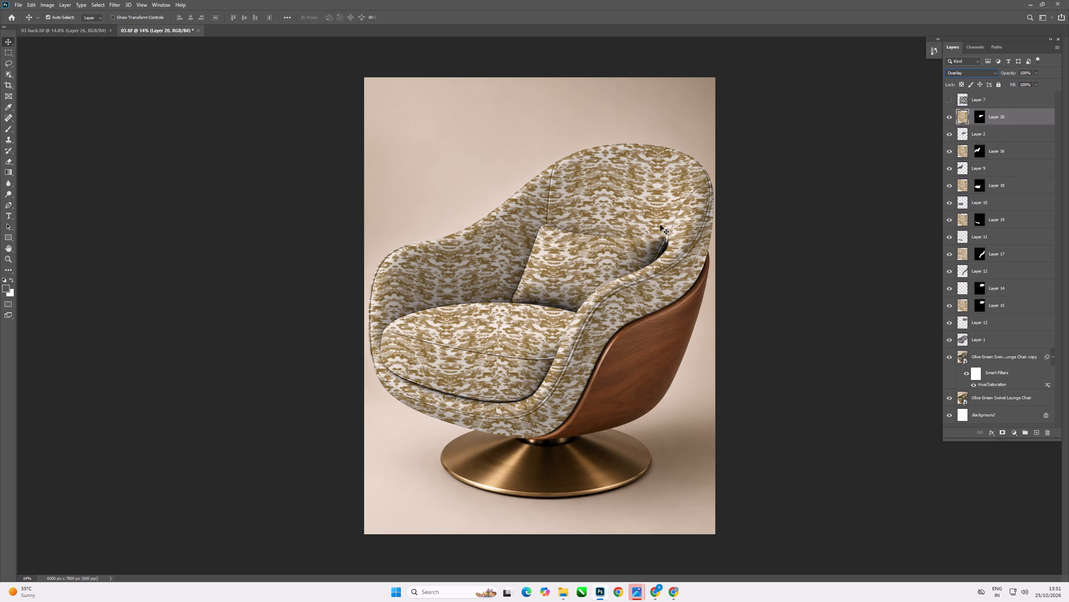
{"action": "scroll", "coordinate": [660, 225], "scroll_direction": "up", "scroll_amount": 4}
{"action": "key", "text": "ctrl+plus"}
{"action": "key", "text": "Return"}
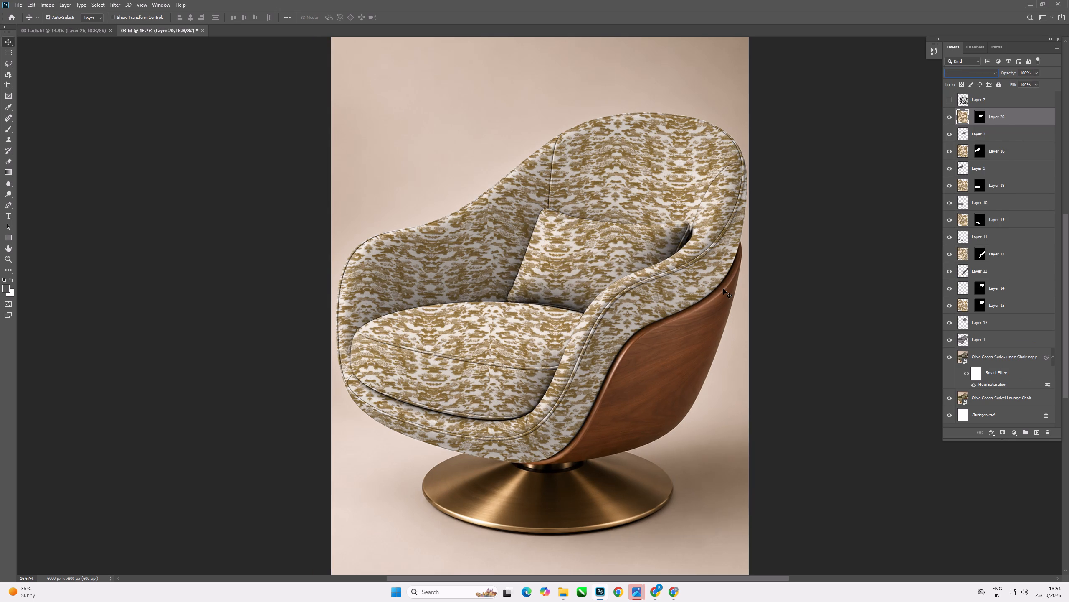
{"action": "scroll", "coordinate": [691, 236], "scroll_direction": "up", "scroll_amount": 13}
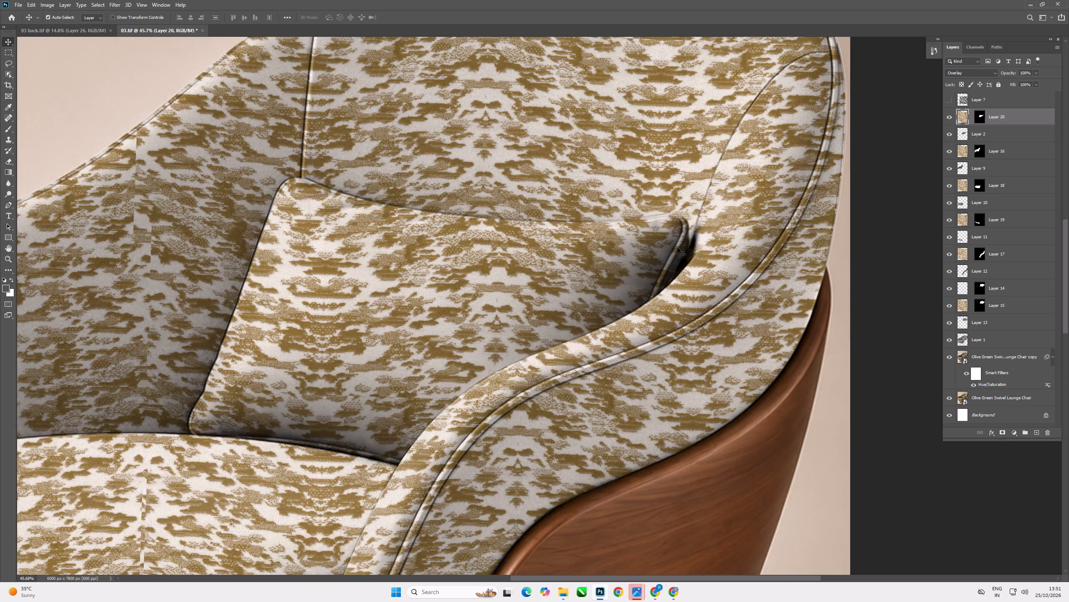
{"action": "scroll", "coordinate": [677, 247], "scroll_direction": "up", "scroll_amount": 4}
{"action": "scroll", "coordinate": [623, 211], "scroll_direction": "up", "scroll_amount": 2}
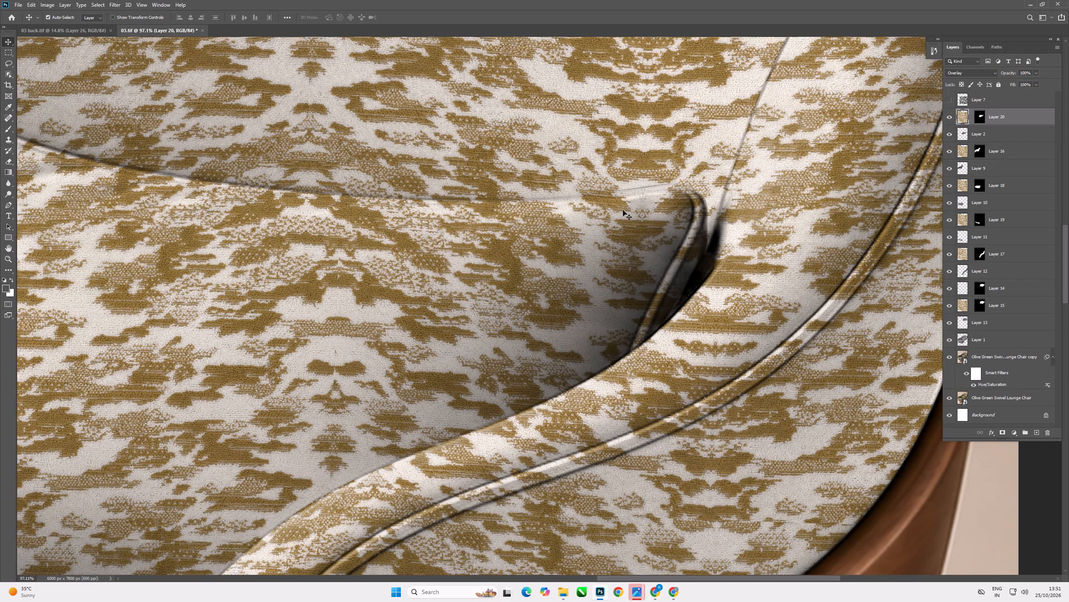
{"action": "scroll", "coordinate": [623, 210], "scroll_direction": "up", "scroll_amount": 9}
{"action": "left_click_drag", "start_coordinate": [645, 311], "coordinate": [647, 289]}
{"action": "scroll", "coordinate": [635, 264], "scroll_direction": "down", "scroll_amount": 10}
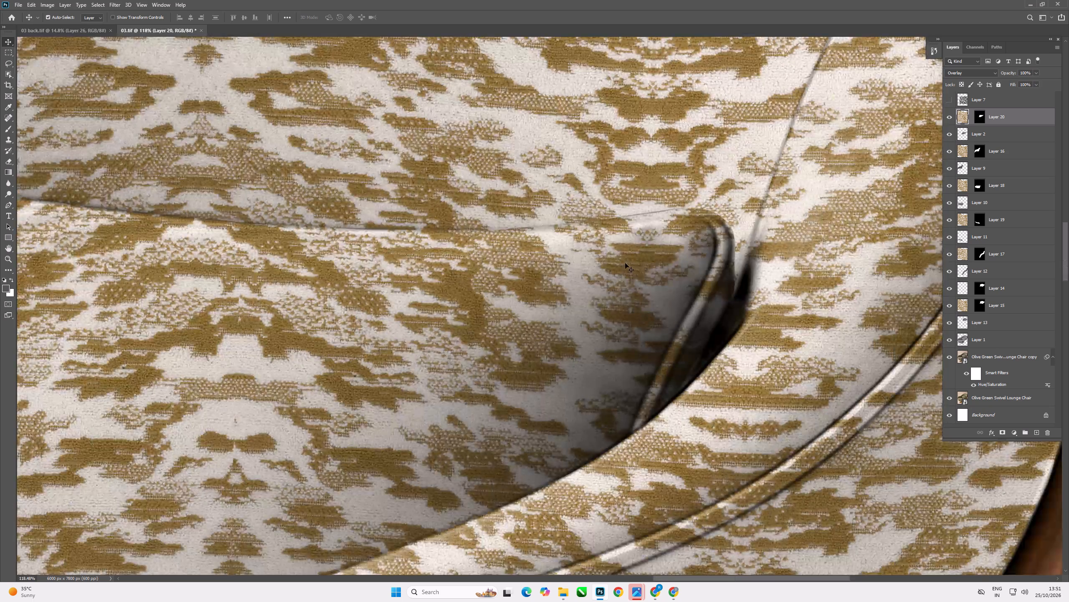
{"action": "scroll", "coordinate": [625, 263], "scroll_direction": "down", "scroll_amount": 3}
{"action": "scroll", "coordinate": [644, 243], "scroll_direction": "up", "scroll_amount": 15}
{"action": "left_click", "coordinate": [647, 258]}
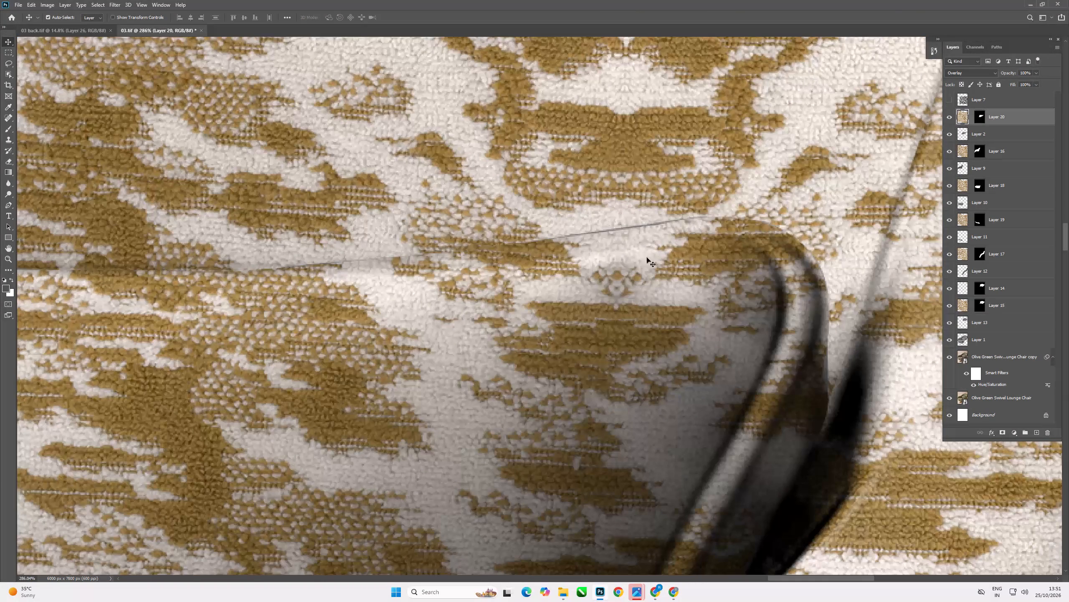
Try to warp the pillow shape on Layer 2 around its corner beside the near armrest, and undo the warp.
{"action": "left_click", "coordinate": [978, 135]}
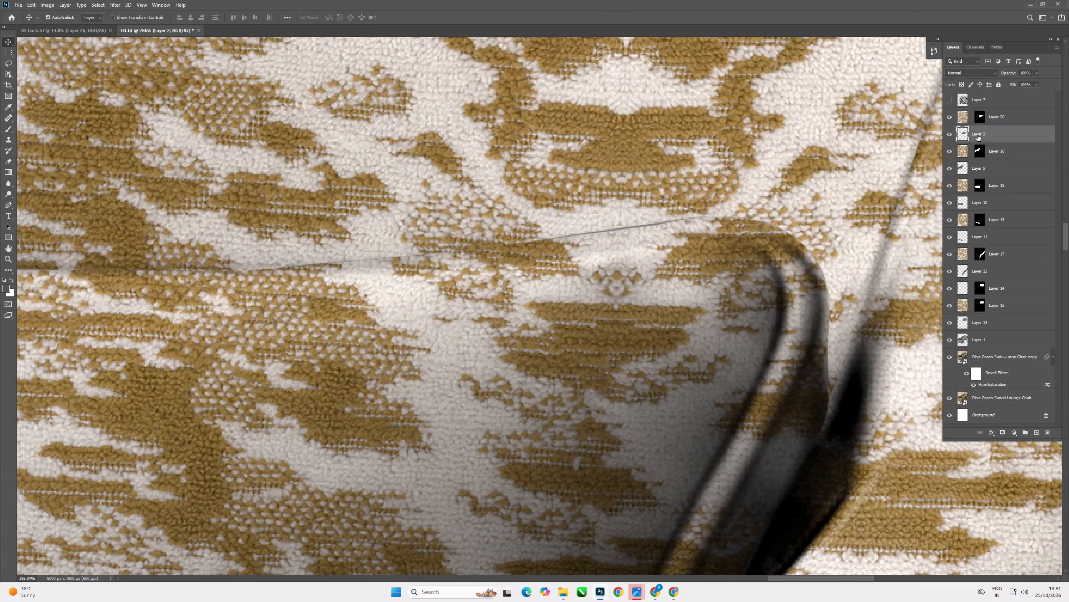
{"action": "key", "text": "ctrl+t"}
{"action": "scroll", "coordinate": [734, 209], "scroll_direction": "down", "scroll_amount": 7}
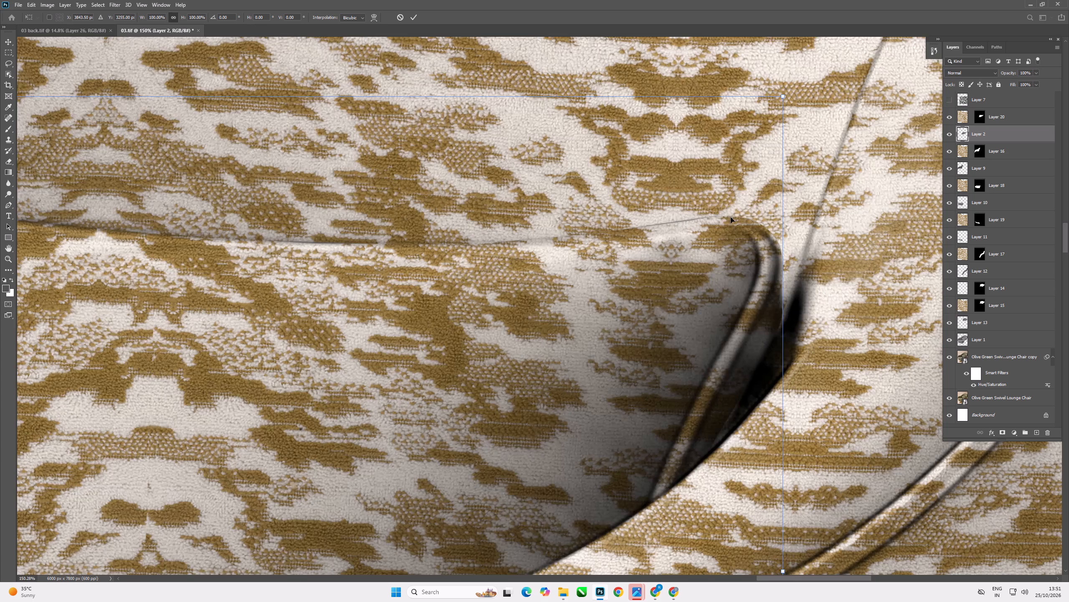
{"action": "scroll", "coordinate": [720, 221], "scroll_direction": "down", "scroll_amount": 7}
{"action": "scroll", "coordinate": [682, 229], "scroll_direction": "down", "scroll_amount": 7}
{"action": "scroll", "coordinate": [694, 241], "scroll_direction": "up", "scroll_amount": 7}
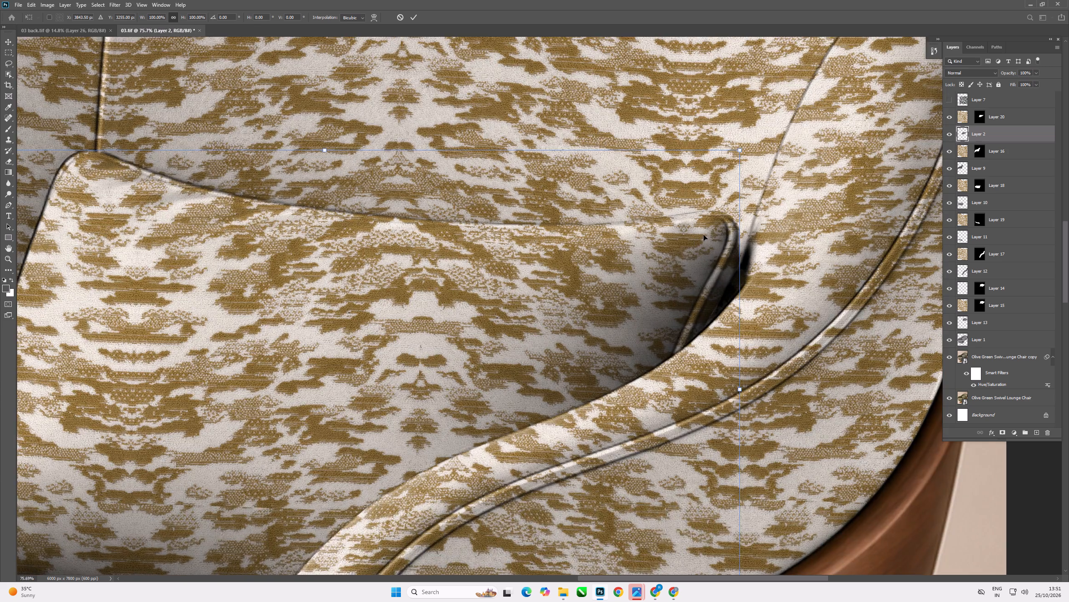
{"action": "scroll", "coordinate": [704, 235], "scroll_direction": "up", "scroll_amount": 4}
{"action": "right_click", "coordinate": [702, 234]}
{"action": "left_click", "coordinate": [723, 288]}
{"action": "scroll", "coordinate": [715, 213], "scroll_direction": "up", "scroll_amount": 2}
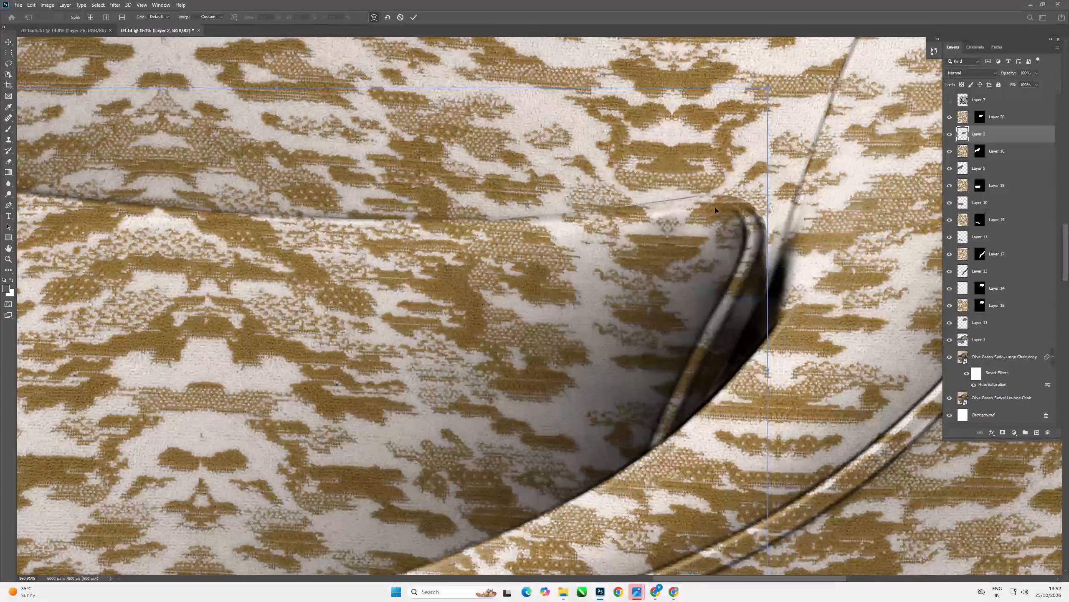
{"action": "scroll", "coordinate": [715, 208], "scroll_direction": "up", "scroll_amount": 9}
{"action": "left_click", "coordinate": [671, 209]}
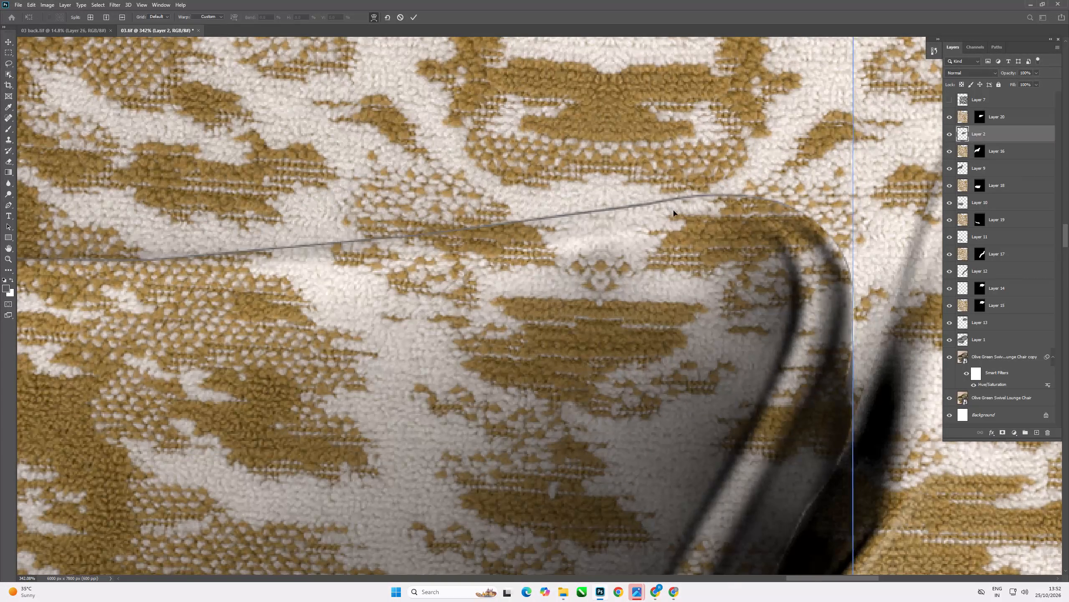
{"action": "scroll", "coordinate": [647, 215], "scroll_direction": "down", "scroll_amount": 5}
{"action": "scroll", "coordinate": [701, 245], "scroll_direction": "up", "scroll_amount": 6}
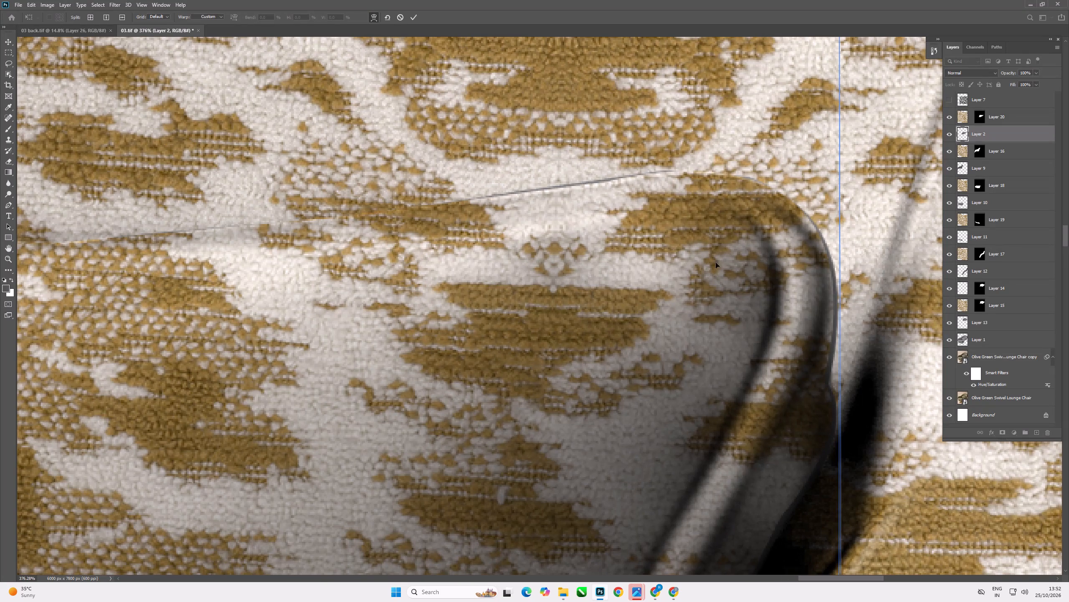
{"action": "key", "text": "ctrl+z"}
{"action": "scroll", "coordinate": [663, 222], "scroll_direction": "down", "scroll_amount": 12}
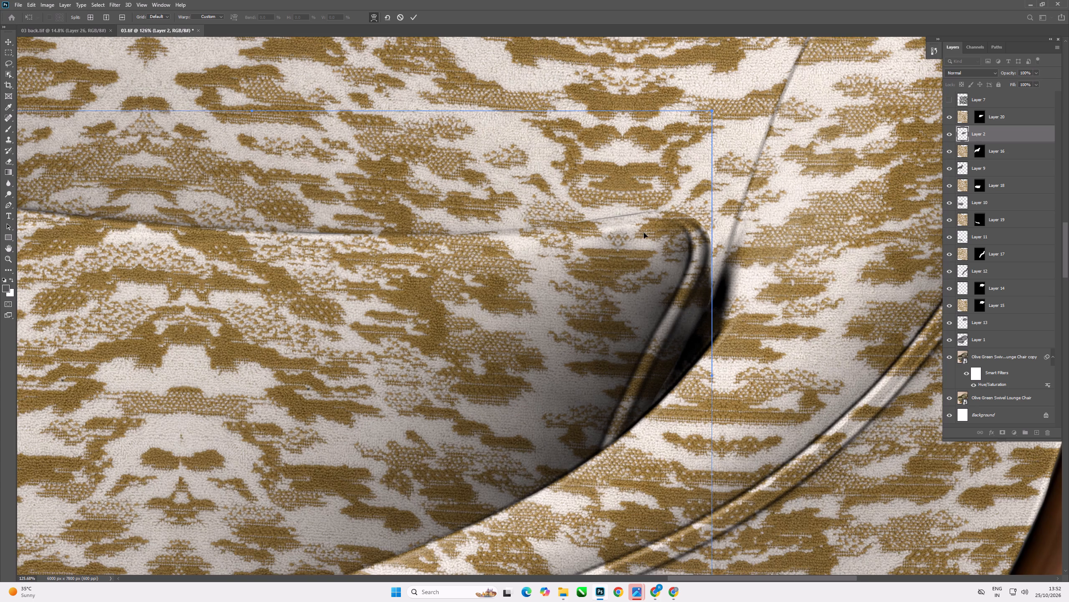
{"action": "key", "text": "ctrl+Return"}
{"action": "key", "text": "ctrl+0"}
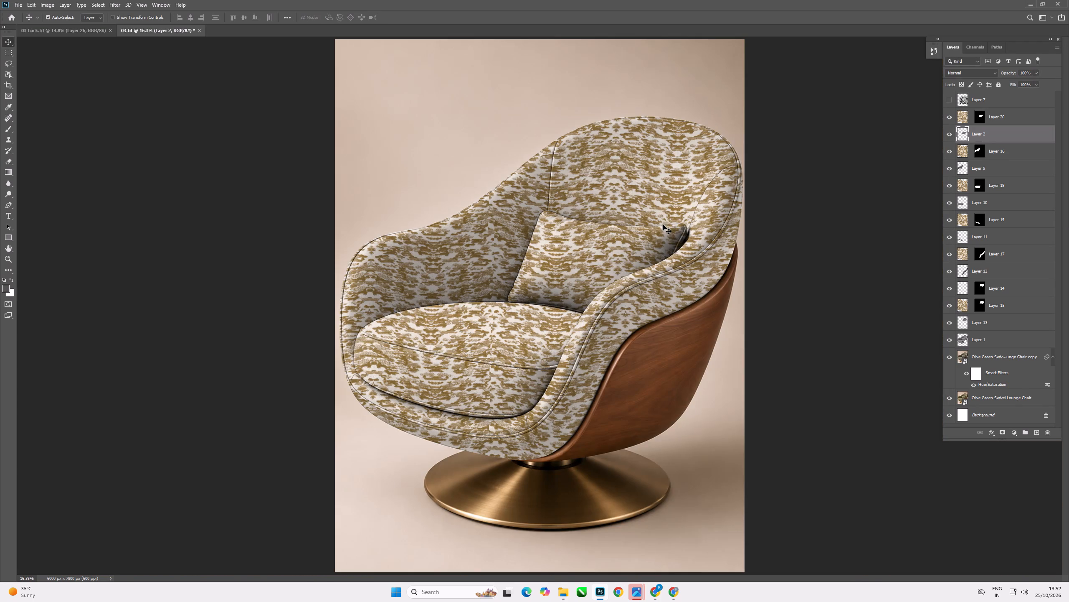
Deselect the layer and save the 03 document.
{"action": "left_click", "coordinate": [144, 140]}
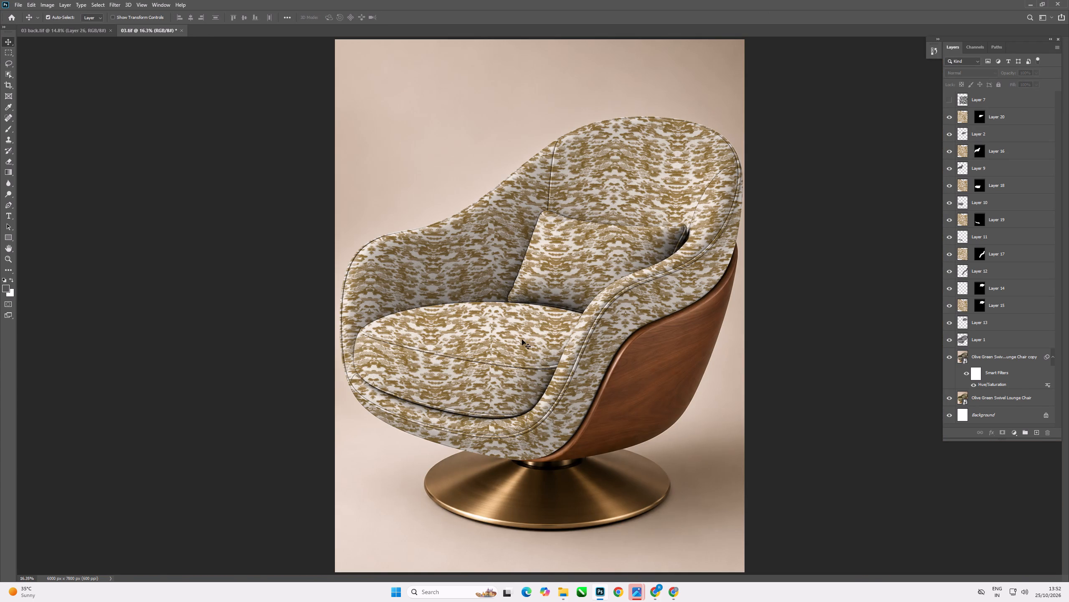
{"action": "key", "text": "ctrl+s"}
{"action": "key", "text": "ctrl+s"}
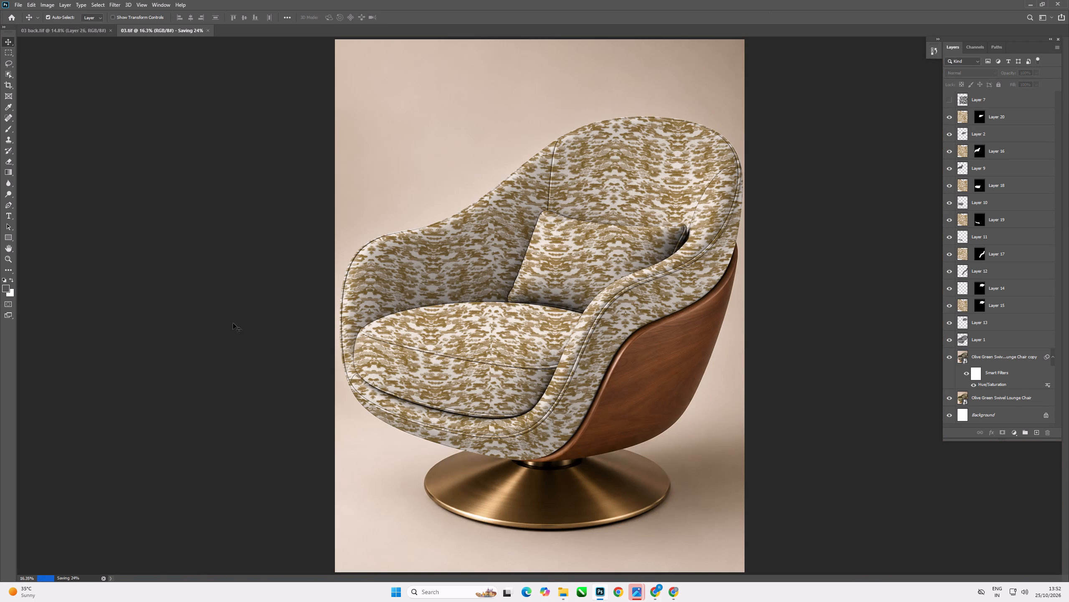
Heal the vertical fabric seam down the middle of the seat cushion's top on Layer 18 using an enlarged Spot Healing Brush.
{"action": "scroll", "coordinate": [517, 329], "scroll_direction": "up", "scroll_amount": 4}
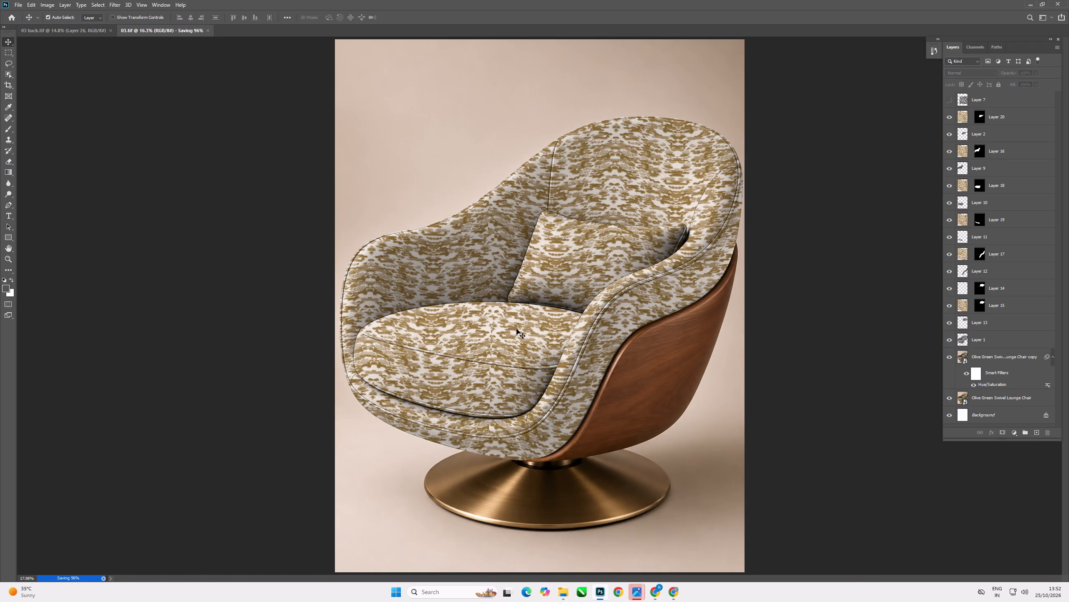
{"action": "scroll", "coordinate": [517, 329], "scroll_direction": "up", "scroll_amount": 8}
{"action": "scroll", "coordinate": [442, 323], "scroll_direction": "up", "scroll_amount": 5}
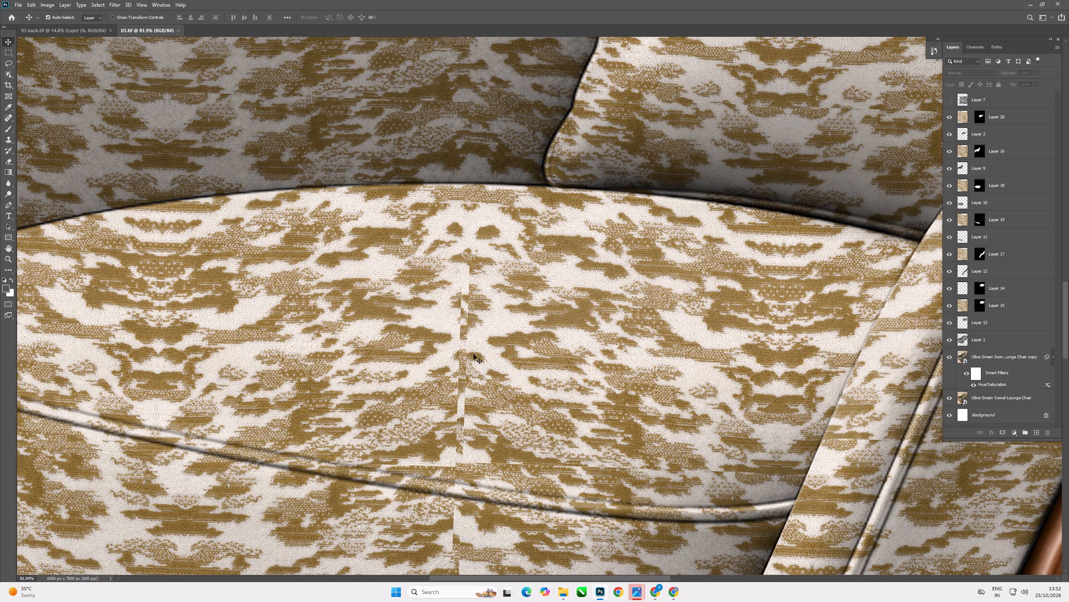
{"action": "scroll", "coordinate": [474, 355], "scroll_direction": "down", "scroll_amount": 5}
{"action": "scroll", "coordinate": [491, 384], "scroll_direction": "down", "scroll_amount": 6}
{"action": "scroll", "coordinate": [478, 394], "scroll_direction": "up", "scroll_amount": 10}
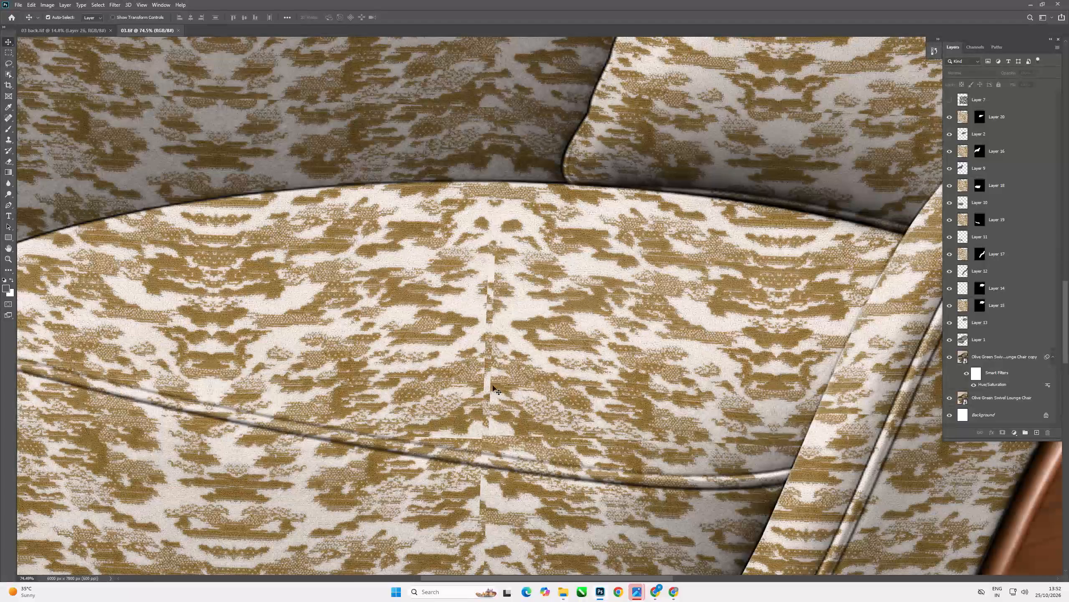
{"action": "left_click", "coordinate": [509, 364]}
{"action": "scroll", "coordinate": [434, 336], "scroll_direction": "down", "scroll_amount": 2}
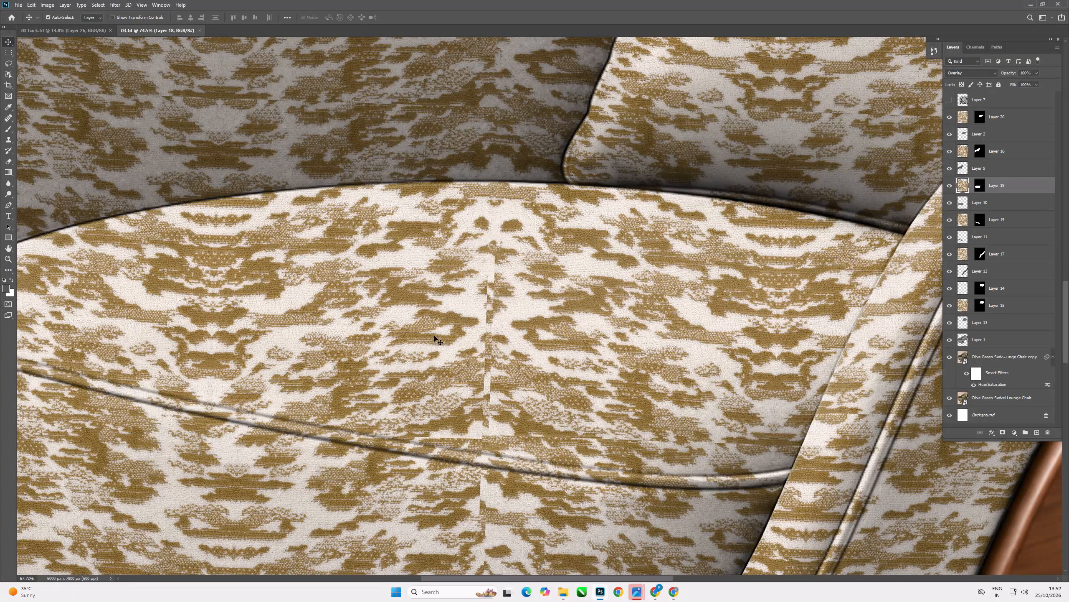
{"action": "key", "text": "j"}
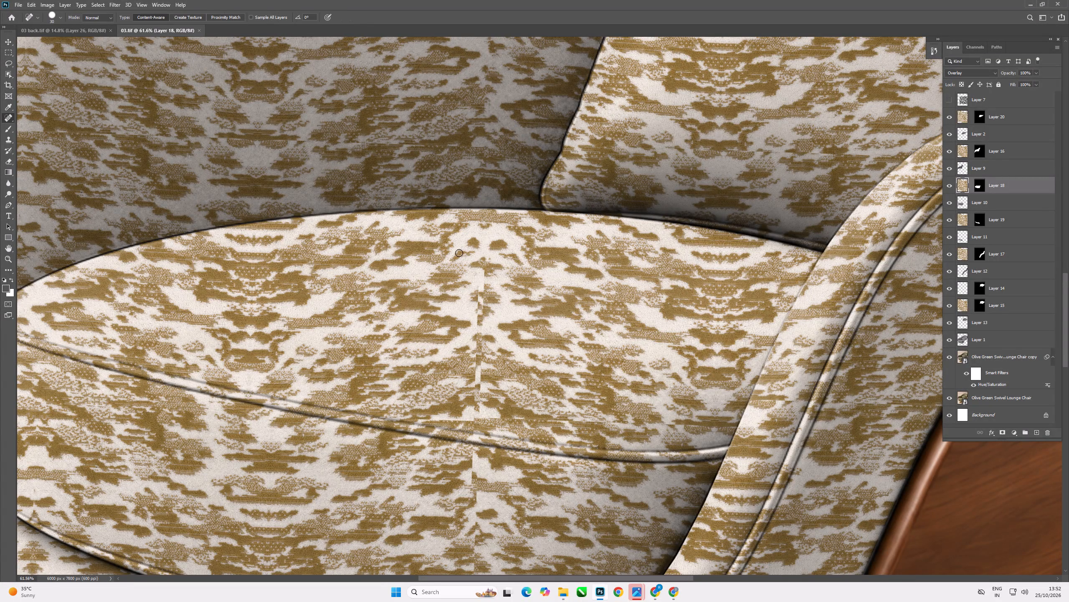
{"action": "type", "text": "]]]"}
{"action": "scroll", "coordinate": [470, 202], "scroll_direction": "down", "scroll_amount": 3}
{"action": "left_click_drag", "start_coordinate": [479, 244], "coordinate": [481, 367]}
{"action": "left_click_drag", "start_coordinate": [475, 326], "coordinate": [471, 419], "text": "shift"}
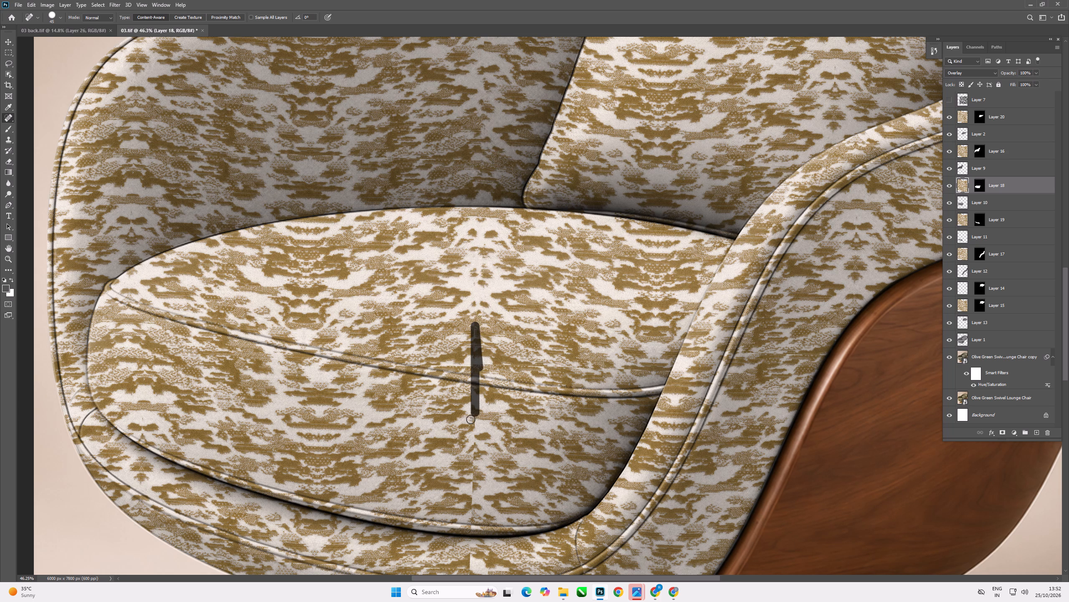
{"action": "left_click_drag", "start_coordinate": [471, 419], "coordinate": [469, 430], "text": "shift"}
Heal the rest of the vertical fabric seam on the seat cushion's front part, down to the bottom piping.
{"action": "scroll", "coordinate": [462, 327], "scroll_direction": "up", "scroll_amount": 11}
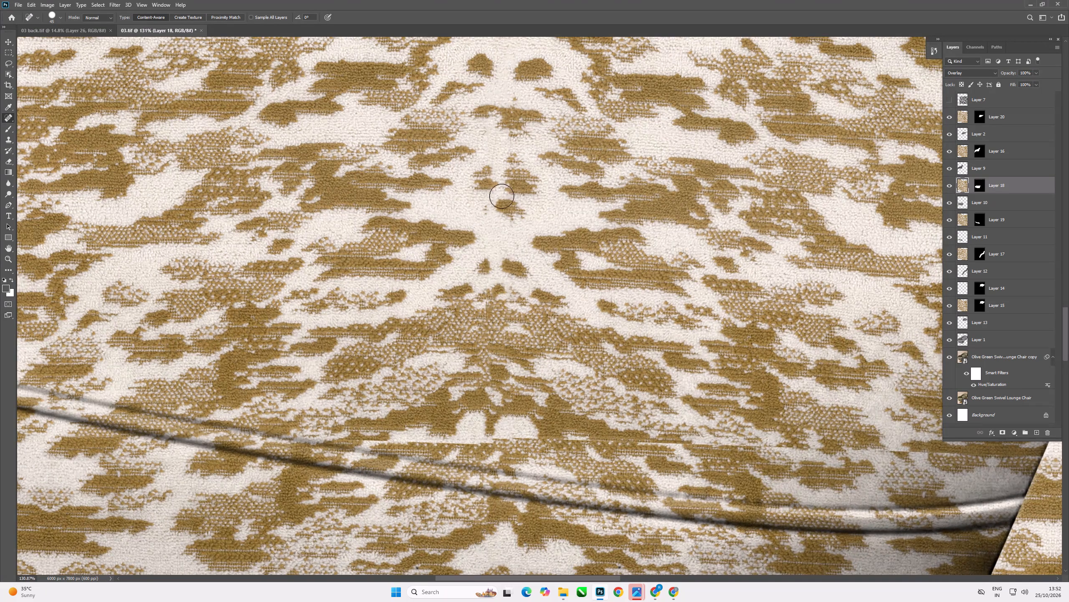
{"action": "scroll", "coordinate": [500, 177], "scroll_direction": "down", "scroll_amount": 11}
{"action": "scroll", "coordinate": [492, 323], "scroll_direction": "up", "scroll_amount": 10}
{"action": "scroll", "coordinate": [486, 205], "scroll_direction": "down", "scroll_amount": 5}
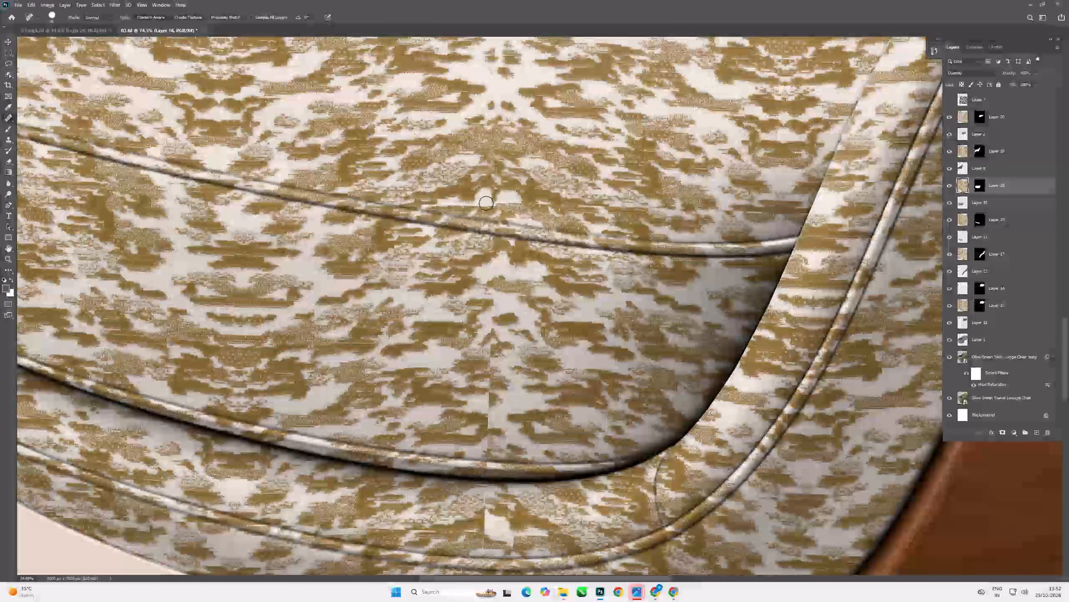
{"action": "scroll", "coordinate": [484, 238], "scroll_direction": "down", "scroll_amount": 6}
{"action": "left_click_drag", "start_coordinate": [489, 265], "coordinate": [482, 318]}
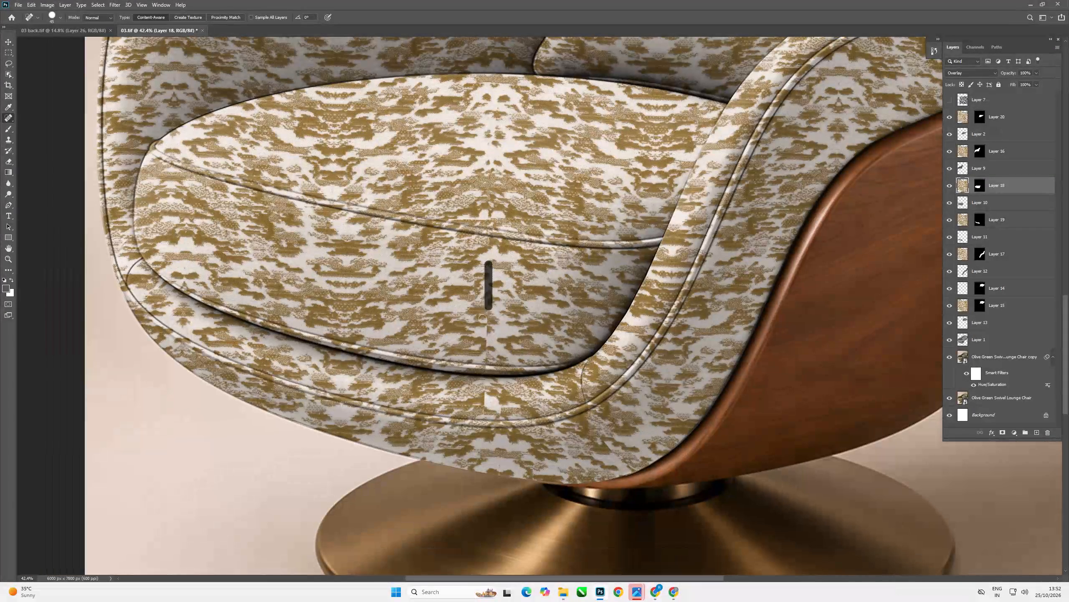
{"action": "left_click_drag", "start_coordinate": [482, 318], "coordinate": [470, 434]}
{"action": "left_click_drag", "start_coordinate": [487, 385], "coordinate": [484, 413]}
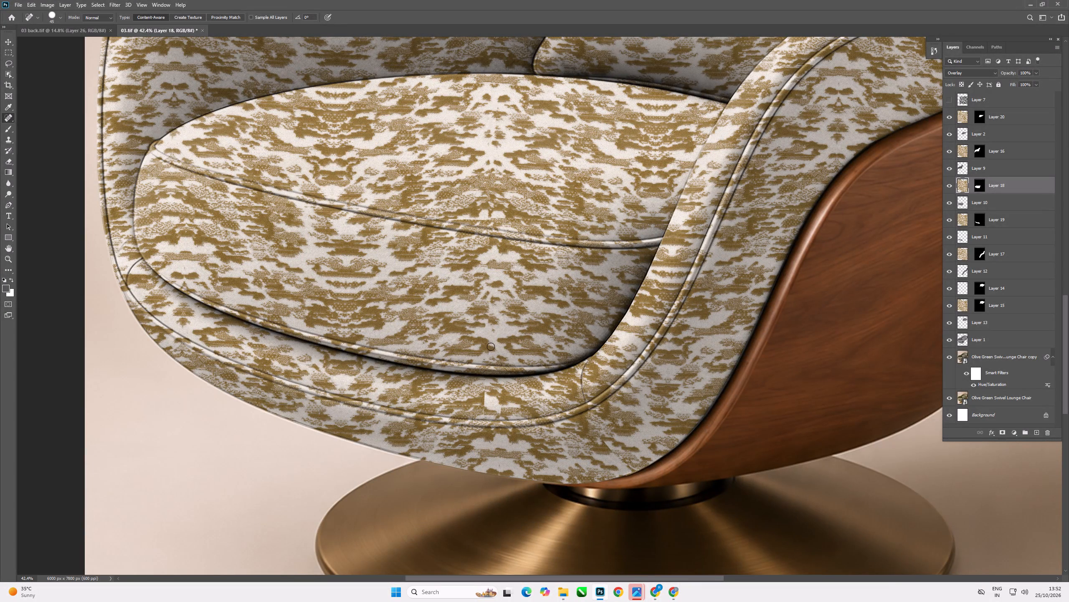
Heal the horizontal fabric seam just above the seat cushion's middle piping, across to the near armrest.
{"action": "scroll", "coordinate": [487, 203], "scroll_direction": "up", "scroll_amount": 10}
{"action": "left_click_drag", "start_coordinate": [358, 232], "coordinate": [386, 232]}
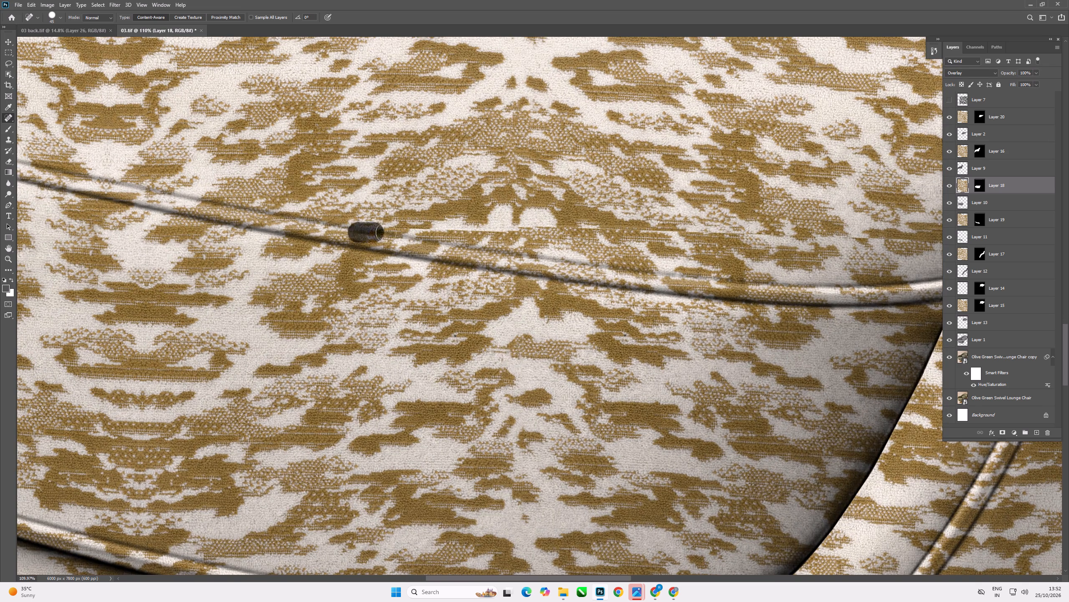
{"action": "left_click_drag", "start_coordinate": [386, 232], "coordinate": [961, 254]}
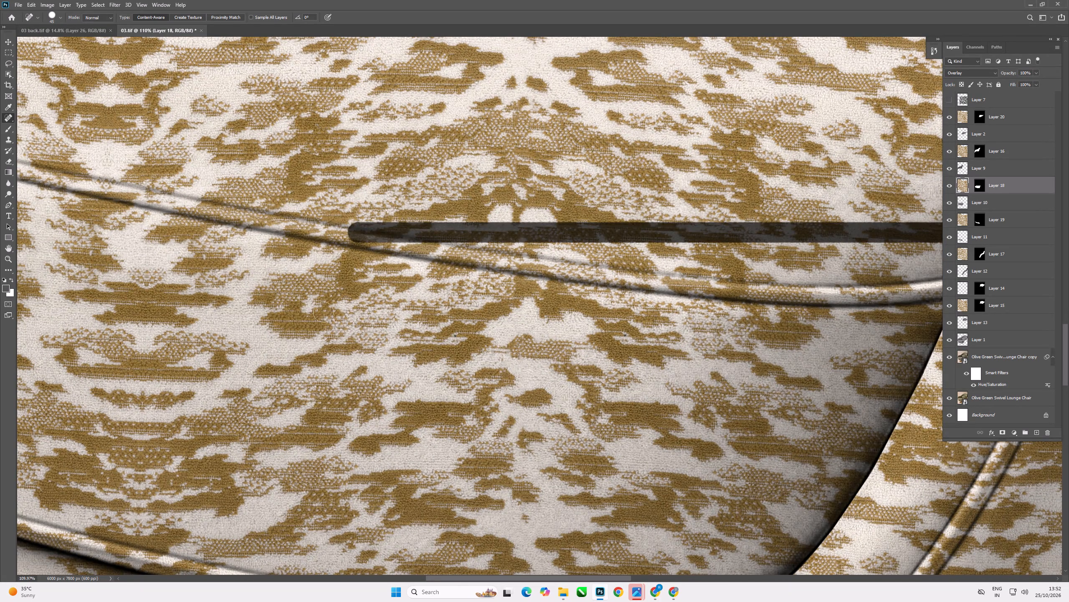
{"action": "scroll", "coordinate": [341, 285], "scroll_direction": "down", "scroll_amount": 7}
{"action": "scroll", "coordinate": [624, 255], "scroll_direction": "up", "scroll_amount": 11}
{"action": "scroll", "coordinate": [594, 277], "scroll_direction": "up", "scroll_amount": 3}
{"action": "left_click_drag", "start_coordinate": [570, 275], "coordinate": [783, 278]}
{"action": "scroll", "coordinate": [648, 402], "scroll_direction": "down", "scroll_amount": 9}
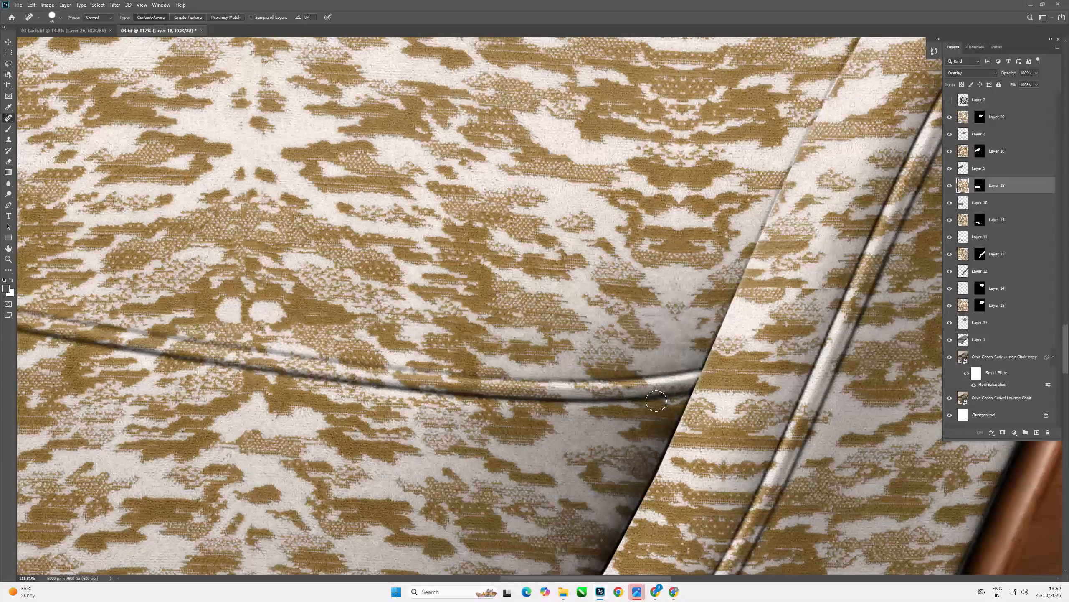
Heal the seat cushion fabric on Layer 18 again along its centre line across the middle piping, and return to the Move tool.
{"action": "scroll", "coordinate": [656, 401], "scroll_direction": "down", "scroll_amount": 5}
{"action": "scroll", "coordinate": [421, 375], "scroll_direction": "down", "scroll_amount": 6}
{"action": "scroll", "coordinate": [424, 348], "scroll_direction": "up", "scroll_amount": 11}
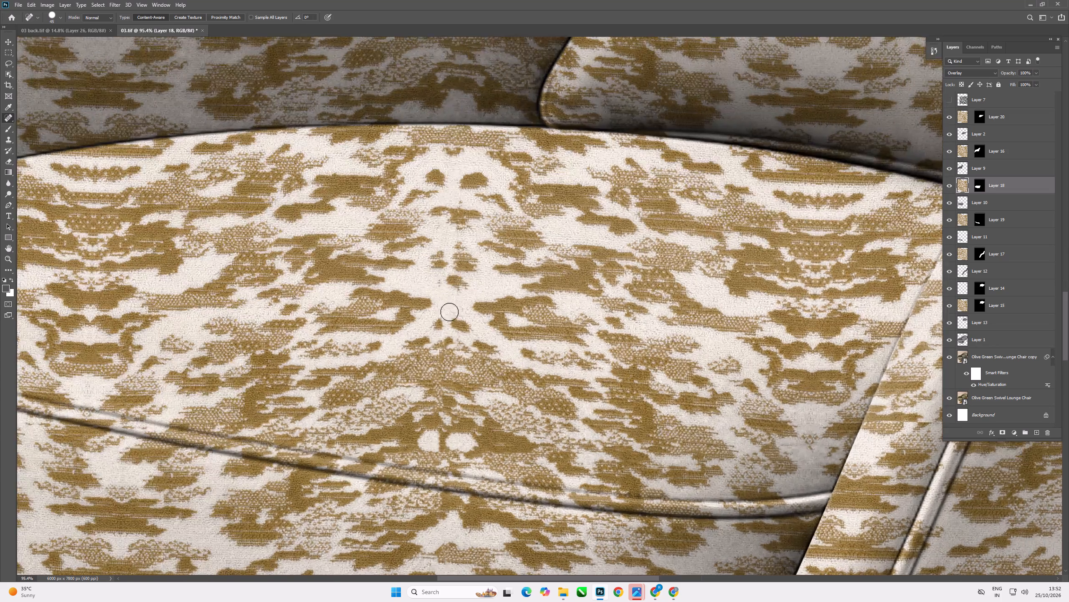
{"action": "scroll", "coordinate": [439, 363], "scroll_direction": "up", "scroll_amount": 7}
{"action": "scroll", "coordinate": [405, 211], "scroll_direction": "down", "scroll_amount": 7}
{"action": "scroll", "coordinate": [433, 263], "scroll_direction": "up", "scroll_amount": 5}
{"action": "scroll", "coordinate": [410, 145], "scroll_direction": "down", "scroll_amount": 7}
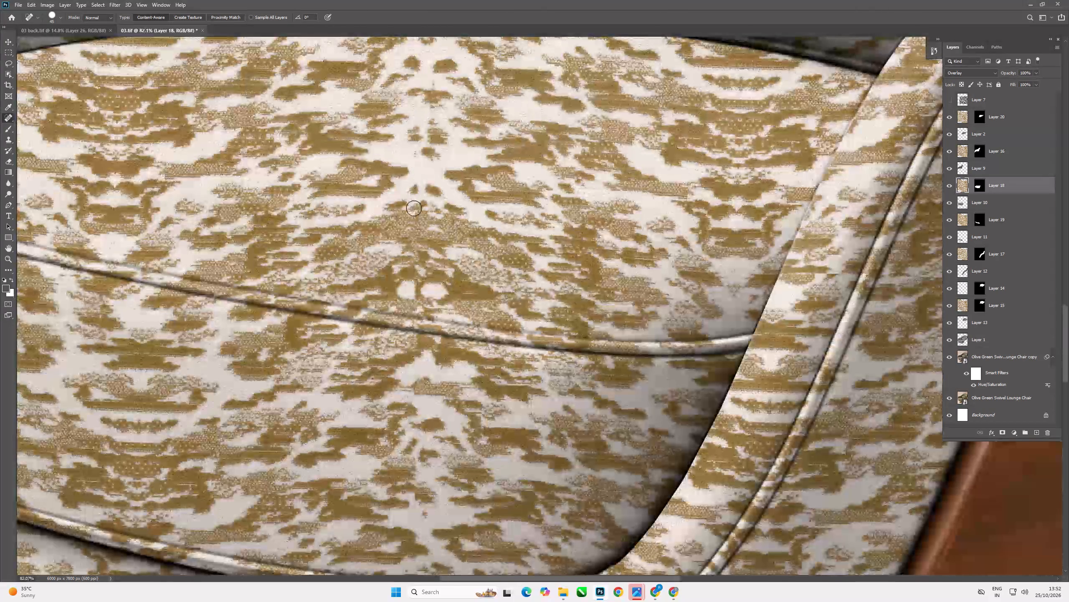
{"action": "left_click_drag", "start_coordinate": [414, 210], "coordinate": [420, 456], "text": "shift"}
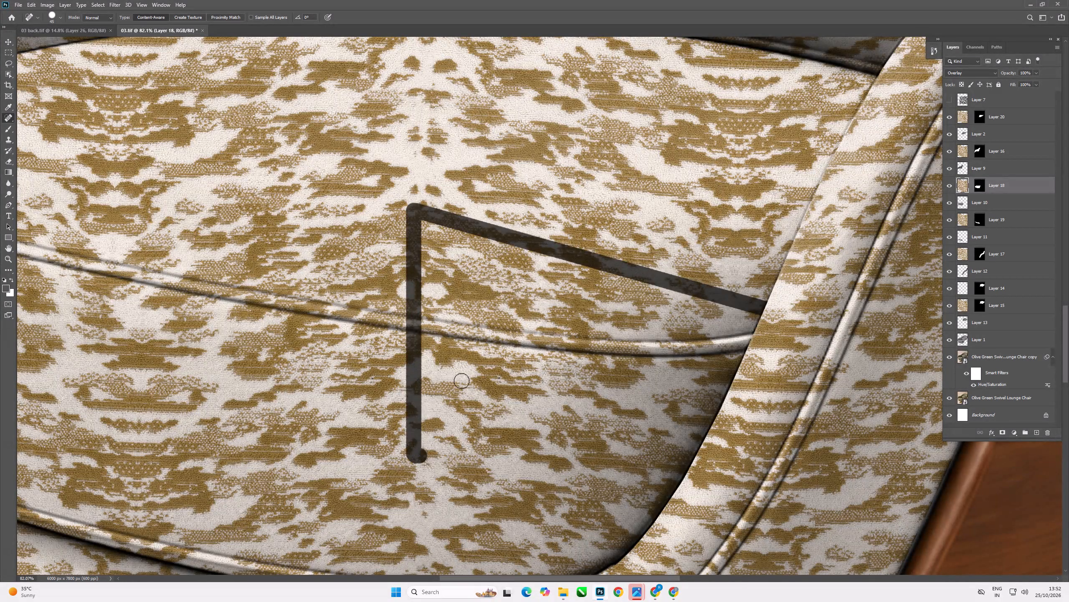
{"action": "scroll", "coordinate": [571, 332], "scroll_direction": "down", "scroll_amount": 7}
{"action": "scroll", "coordinate": [298, 345], "scroll_direction": "up", "scroll_amount": 6}
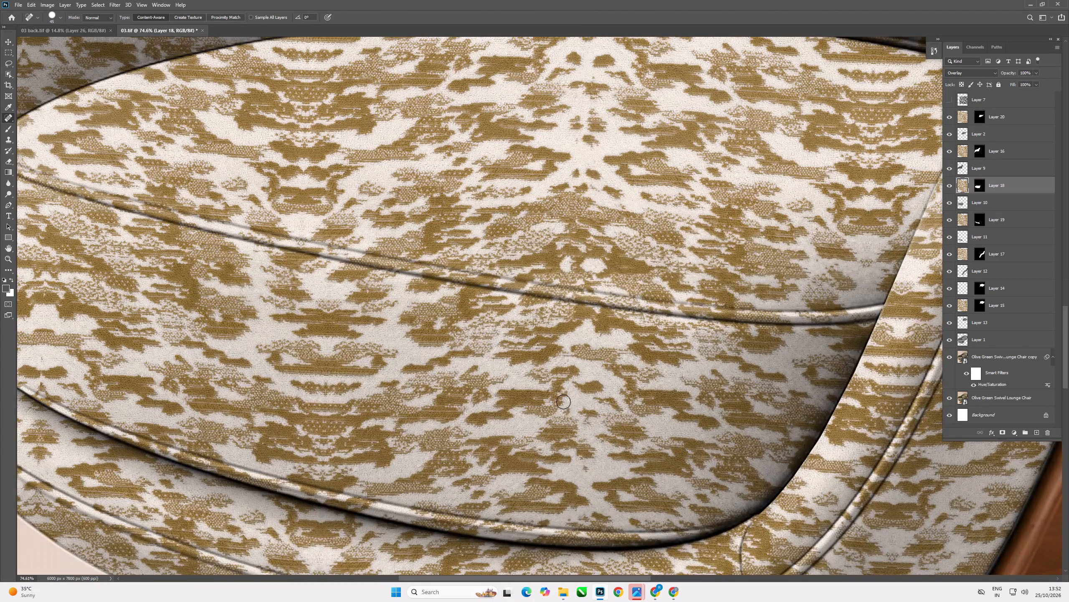
{"action": "scroll", "coordinate": [553, 401], "scroll_direction": "up", "scroll_amount": 5}
{"action": "scroll", "coordinate": [393, 307], "scroll_direction": "down", "scroll_amount": 7}
{"action": "left_click", "coordinate": [5, 43]}
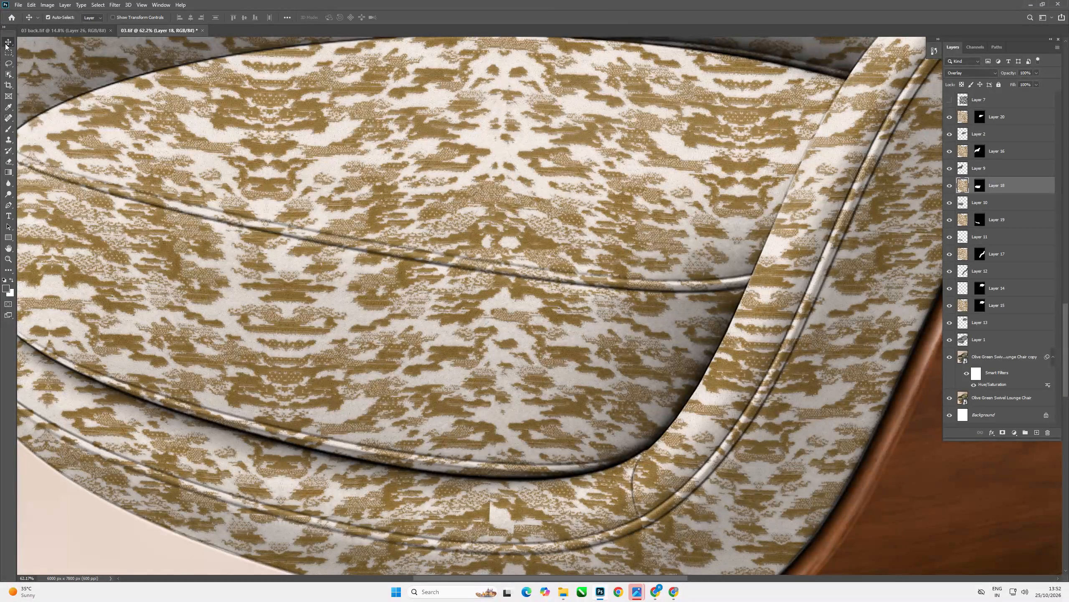
Heal the vertical fabric seam on Layer 17 down the near armrest, across its piping to the wooden shell, with the Spot Healing Brush.
{"action": "scroll", "coordinate": [21, 44], "scroll_direction": "down", "scroll_amount": 7}
{"action": "scroll", "coordinate": [609, 296], "scroll_direction": "up", "scroll_amount": 6}
{"action": "scroll", "coordinate": [337, 212], "scroll_direction": "up", "scroll_amount": 5}
{"action": "key", "text": "space"}
{"action": "key", "text": "space"}
{"action": "key", "text": "space"}
{"action": "key", "text": "space"}
{"action": "key", "text": "space"}
{"action": "key", "text": "space"}
{"action": "key", "text": "space"}
{"action": "key", "text": "space"}
{"action": "key", "text": "space"}
{"action": "key", "text": "space"}
{"action": "key", "text": "space"}
{"action": "key", "text": "space"}
{"action": "key", "text": "space"}
{"action": "key", "text": "space"}
{"action": "key", "text": "space"}
{"action": "key", "text": "space"}
{"action": "key", "text": "space"}
{"action": "key", "text": "space"}
{"action": "key", "text": "space"}
{"action": "key", "text": "space"}
{"action": "left_click_drag", "start_coordinate": [404, 231], "coordinate": [444, 543]}
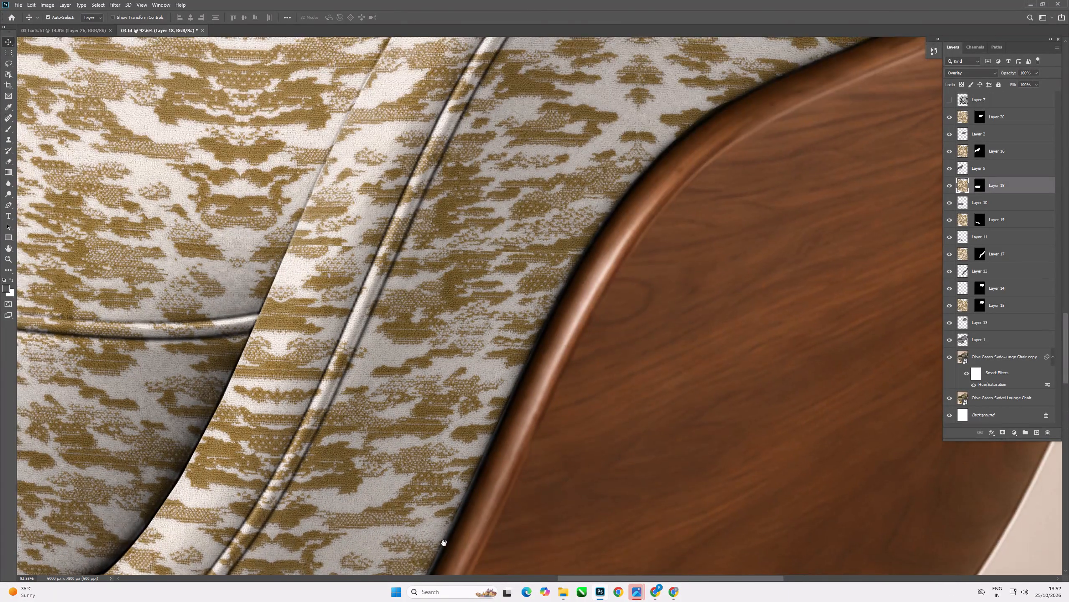
{"action": "left_click_drag", "start_coordinate": [444, 543], "coordinate": [405, 358]}
{"action": "scroll", "coordinate": [331, 423], "scroll_direction": "up", "scroll_amount": 12}
{"action": "left_click_drag", "start_coordinate": [352, 387], "coordinate": [359, 389]}
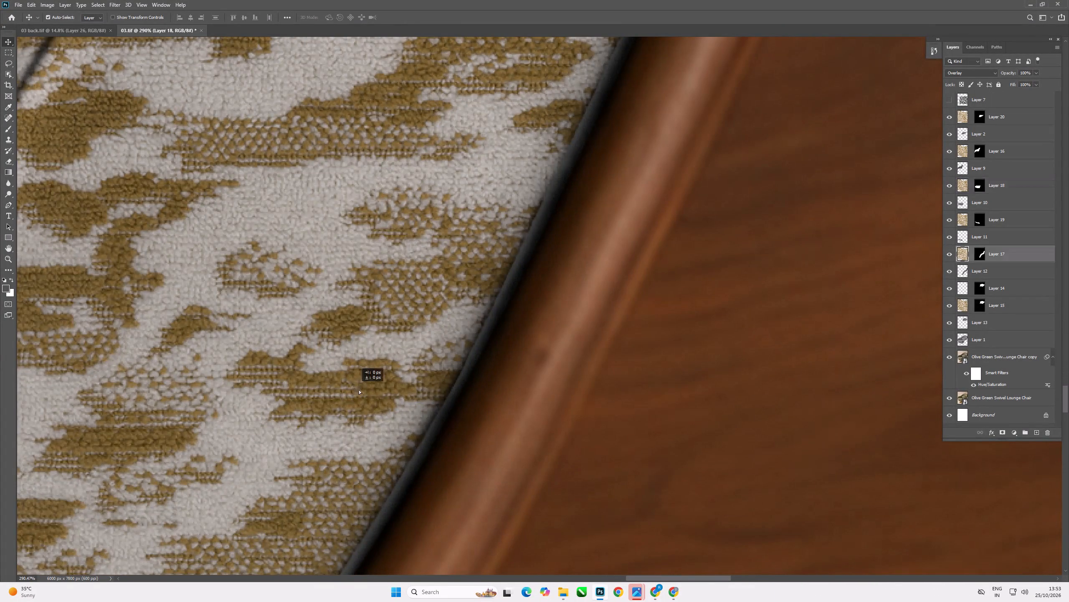
{"action": "left_click_drag", "start_coordinate": [359, 389], "coordinate": [362, 391]}
{"action": "scroll", "coordinate": [294, 371], "scroll_direction": "down", "scroll_amount": 20}
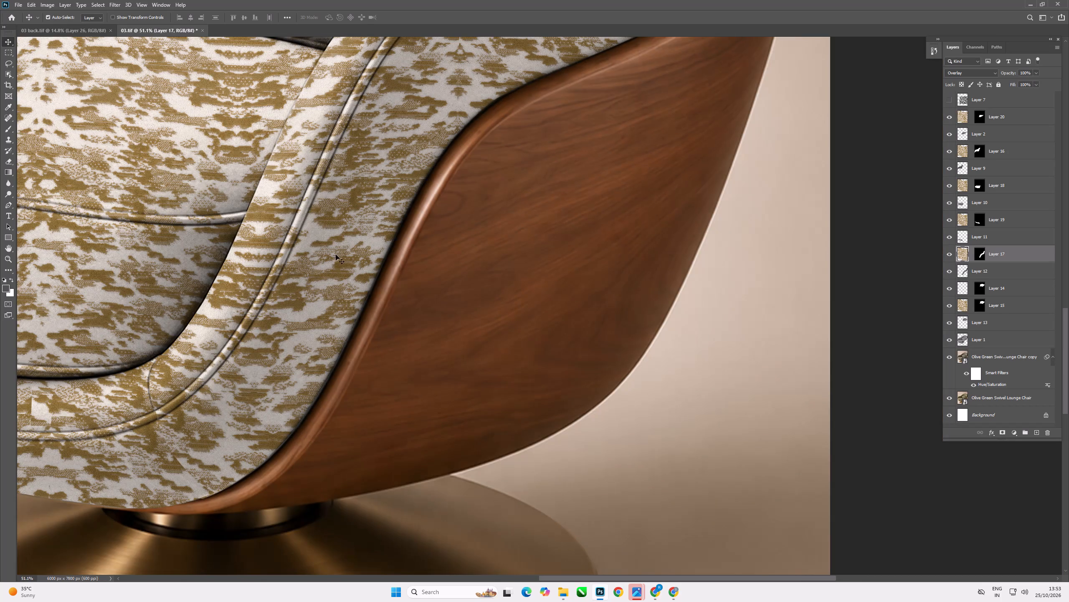
{"action": "key", "text": "space"}
{"action": "key", "text": "space"}
{"action": "key", "text": "space"}
{"action": "key", "text": "space"}
{"action": "key", "text": "space"}
{"action": "key", "text": "space"}
{"action": "key", "text": "space"}
{"action": "key", "text": "space"}
{"action": "key", "text": "space"}
{"action": "key", "text": "space"}
{"action": "key", "text": "space"}
{"action": "key", "text": "space"}
{"action": "key", "text": "space"}
{"action": "key", "text": "space"}
{"action": "key", "text": "space"}
{"action": "key", "text": "space"}
{"action": "key", "text": "space"}
{"action": "key", "text": "space"}
{"action": "key", "text": "space"}
{"action": "key", "text": "space"}
{"action": "left_click_drag", "start_coordinate": [362, 187], "coordinate": [326, 474]}
{"action": "left_click_drag", "start_coordinate": [602, 233], "coordinate": [556, 334]}
{"action": "scroll", "coordinate": [461, 380], "scroll_direction": "up", "scroll_amount": 6}
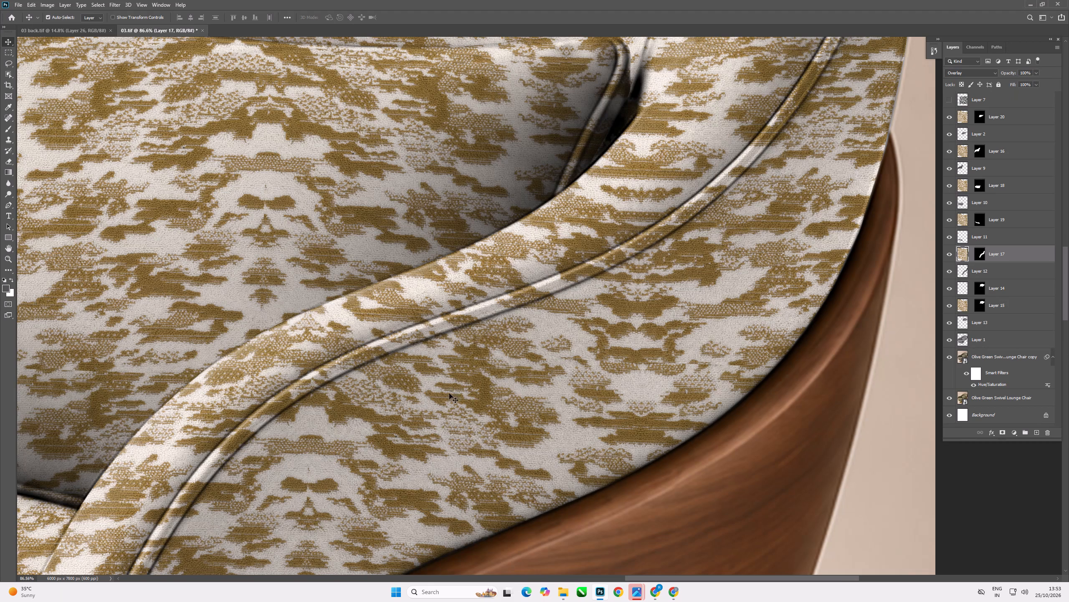
{"action": "scroll", "coordinate": [443, 410], "scroll_direction": "up", "scroll_amount": 5}
{"action": "key", "text": "space"}
{"action": "key", "text": "space"}
{"action": "key", "text": "space"}
{"action": "key", "text": "space"}
{"action": "key", "text": "space"}
{"action": "key", "text": "space"}
{"action": "key", "text": "space"}
{"action": "key", "text": "space"}
{"action": "key", "text": "space"}
{"action": "key", "text": "space"}
{"action": "key", "text": "space"}
{"action": "key", "text": "space"}
{"action": "left_click_drag", "start_coordinate": [448, 419], "coordinate": [560, 235]}
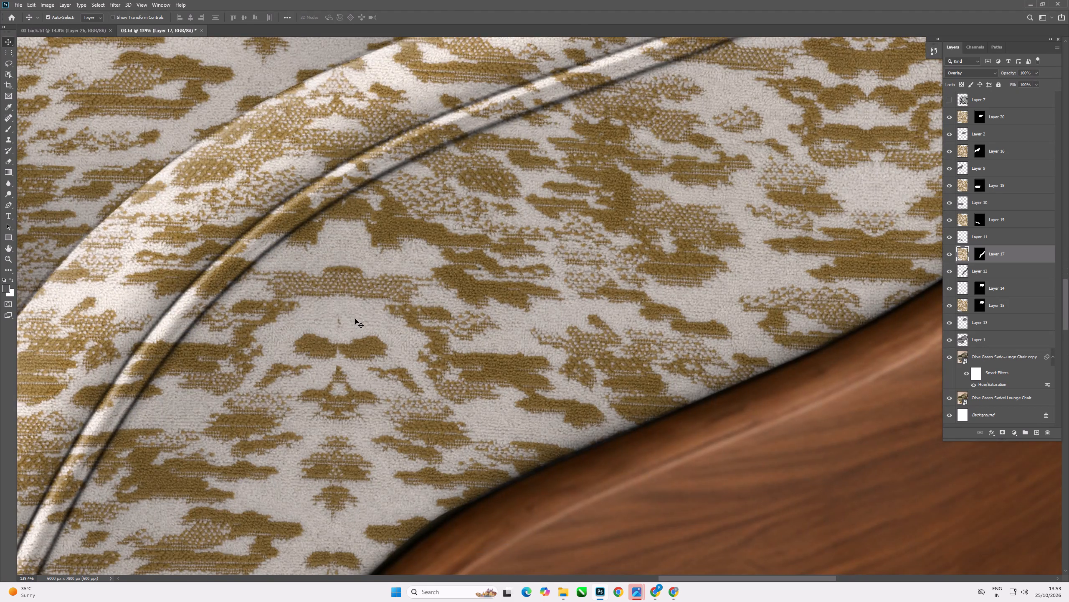
{"action": "scroll", "coordinate": [353, 318], "scroll_direction": "down", "scroll_amount": 6}
{"action": "left_click", "coordinate": [346, 321]}
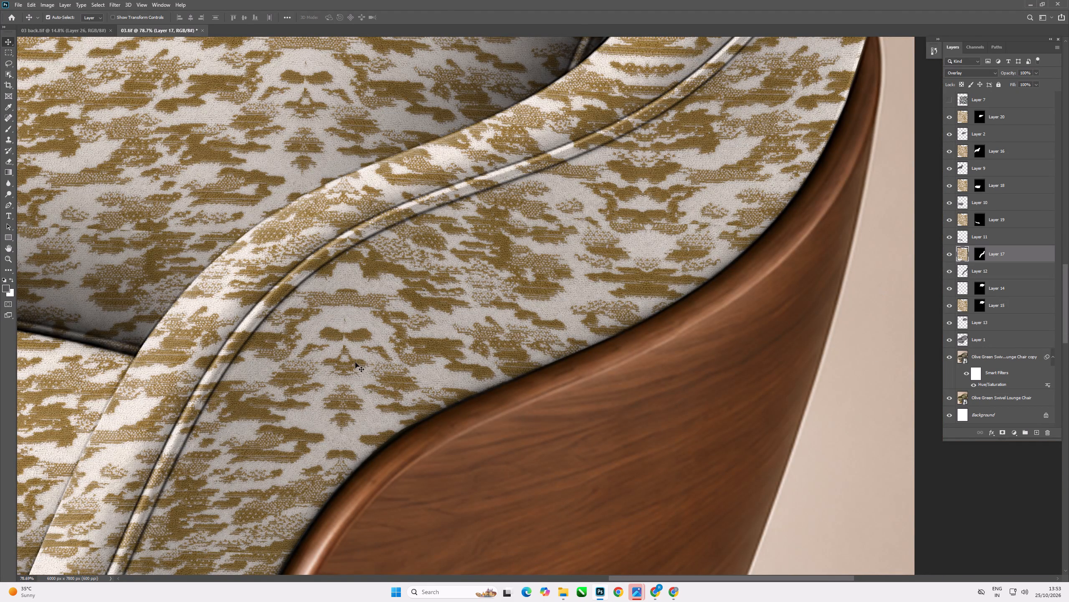
{"action": "key", "text": "j"}
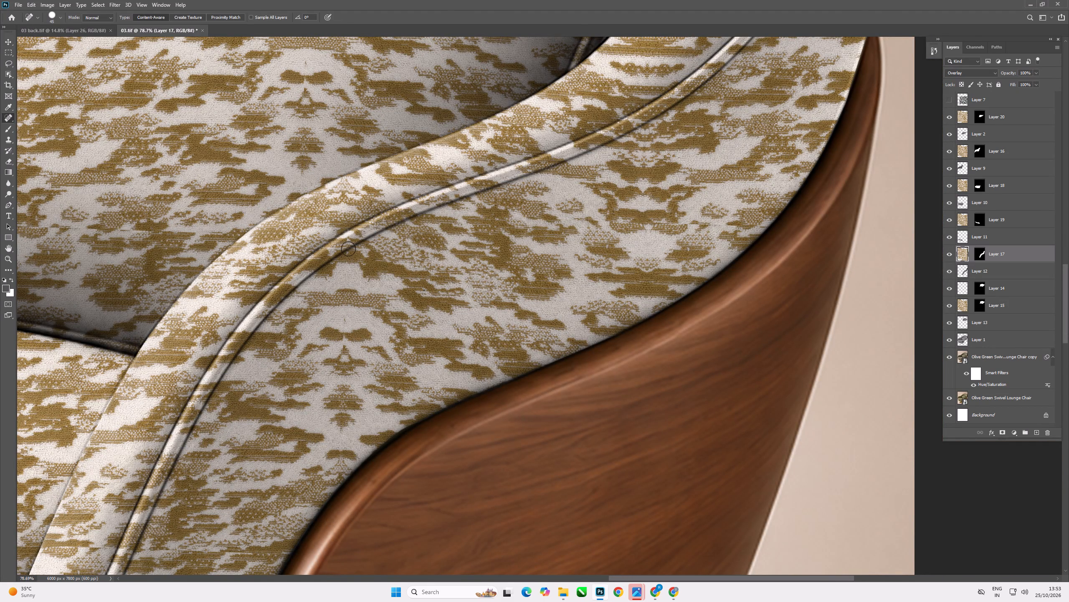
{"action": "left_click_drag", "start_coordinate": [341, 186], "coordinate": [357, 429]}
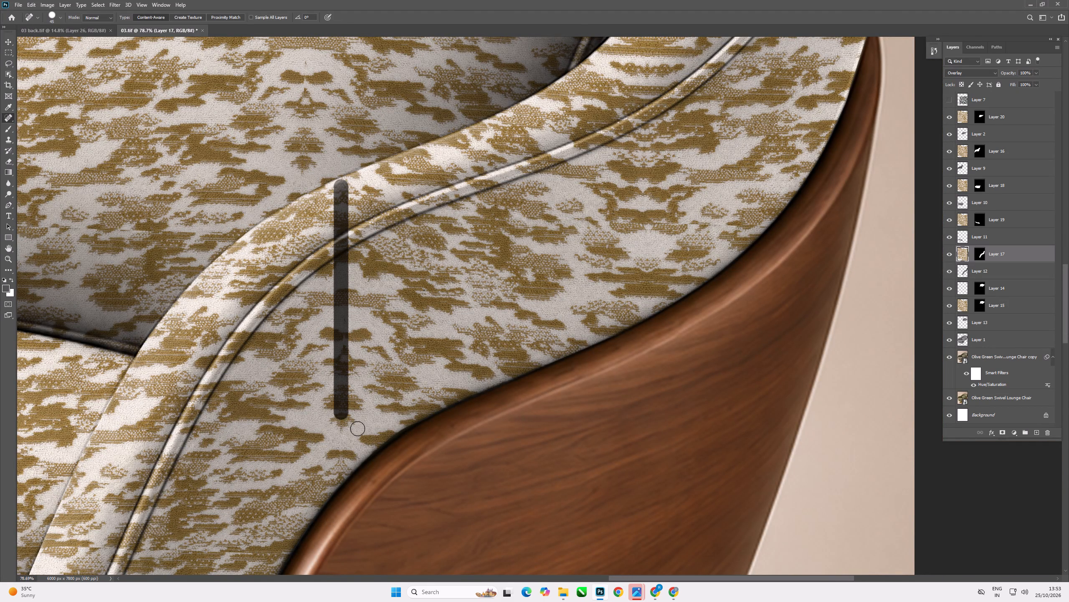
{"action": "left_click_drag", "start_coordinate": [357, 429], "coordinate": [355, 521]}
Heal the horizontal fabric seam on Layer 17 where the near armrest rises beside the back cushion's corner, across to its outer edge.
{"action": "key", "text": "space"}
{"action": "key", "text": "space"}
{"action": "key", "text": "space"}
{"action": "key", "text": "space"}
{"action": "key", "text": "space"}
{"action": "key", "text": "space"}
{"action": "key", "text": "space"}
{"action": "key", "text": "space"}
{"action": "key", "text": "space"}
{"action": "key", "text": "space"}
{"action": "key", "text": "space"}
{"action": "key", "text": "space"}
{"action": "key", "text": "space"}
{"action": "key", "text": "space"}
{"action": "key", "text": "space"}
{"action": "key", "text": "space"}
{"action": "key", "text": "space"}
{"action": "key", "text": "space"}
{"action": "key", "text": "space"}
{"action": "key", "text": "space"}
{"action": "left_click_drag", "start_coordinate": [521, 254], "coordinate": [411, 527]}
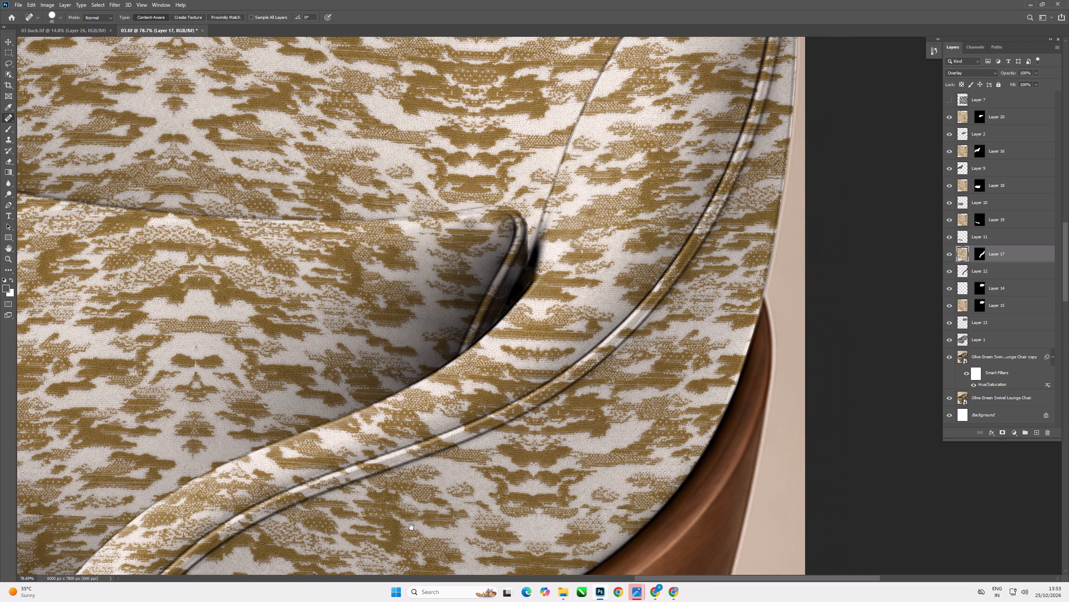
{"action": "left_click_drag", "start_coordinate": [411, 527], "coordinate": [411, 533]}
{"action": "left_click_drag", "start_coordinate": [570, 227], "coordinate": [543, 445]}
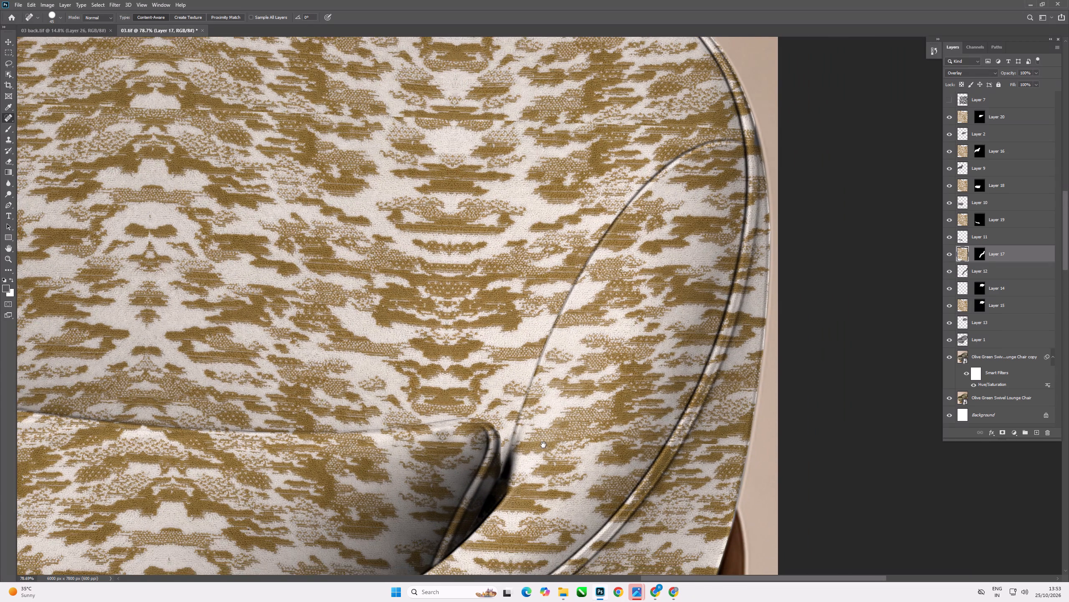
{"action": "scroll", "coordinate": [479, 448], "scroll_direction": "up", "scroll_amount": 5}
{"action": "scroll", "coordinate": [531, 432], "scroll_direction": "down", "scroll_amount": 3}
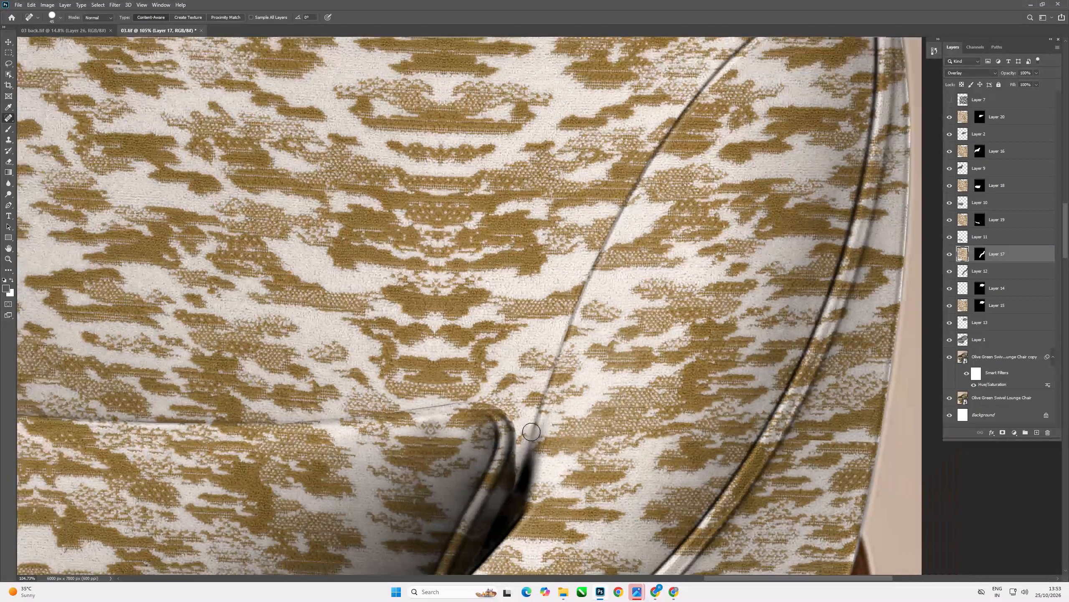
{"action": "scroll", "coordinate": [531, 432], "scroll_direction": "down", "scroll_amount": 2}
{"action": "left_click_drag", "start_coordinate": [539, 440], "coordinate": [651, 446]}
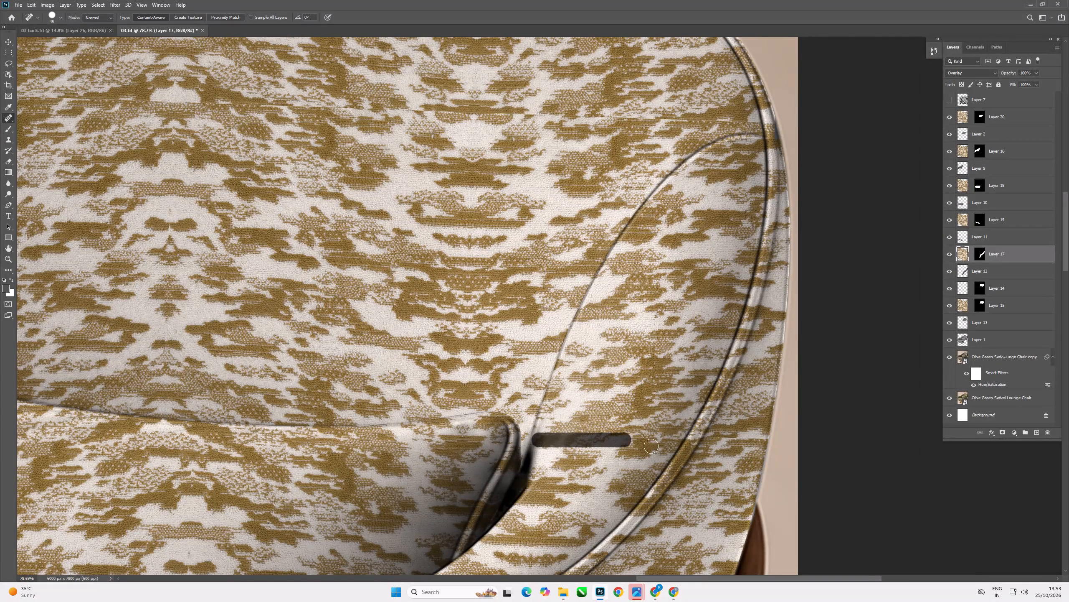
{"action": "left_click_drag", "start_coordinate": [651, 446], "coordinate": [777, 441]}
Make the backrest's fabric layer, Layer 15, active for the Spot Healing Brush.
{"action": "key", "text": "space"}
{"action": "key", "text": "space"}
{"action": "key", "text": "space"}
{"action": "key", "text": "space"}
{"action": "key", "text": "space"}
{"action": "key", "text": "space"}
{"action": "key", "text": "space"}
{"action": "key", "text": "space"}
{"action": "key", "text": "space"}
{"action": "key", "text": "space"}
{"action": "key", "text": "space"}
{"action": "key", "text": "space"}
{"action": "key", "text": "space"}
{"action": "key", "text": "space"}
{"action": "key", "text": "space"}
{"action": "key", "text": "space"}
{"action": "key", "text": "space"}
{"action": "key", "text": "space"}
{"action": "key", "text": "space"}
{"action": "key", "text": "space"}
{"action": "left_click_drag", "start_coordinate": [598, 320], "coordinate": [594, 533]}
{"action": "left_click_drag", "start_coordinate": [370, 497], "coordinate": [504, 436]}
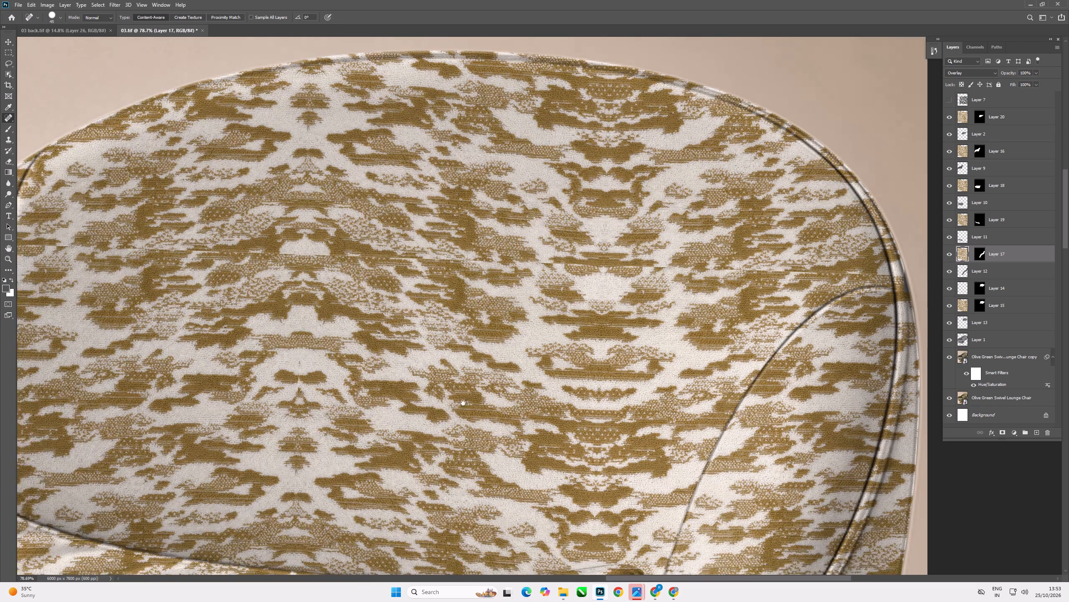
{"action": "scroll", "coordinate": [255, 280], "scroll_direction": "up", "scroll_amount": 7}
{"action": "scroll", "coordinate": [299, 265], "scroll_direction": "down", "scroll_amount": 11}
{"action": "scroll", "coordinate": [113, 258], "scroll_direction": "down", "scroll_amount": 2}
{"action": "left_click", "coordinate": [4, 38]}
{"action": "left_click", "coordinate": [401, 225]}
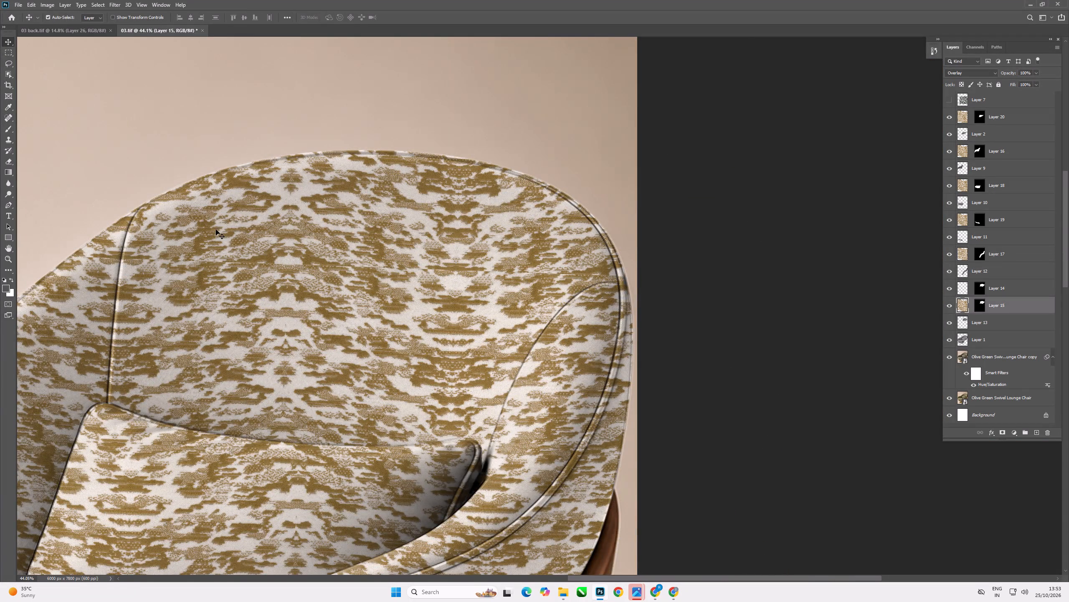
{"action": "scroll", "coordinate": [110, 254], "scroll_direction": "up", "scroll_amount": 2}
{"action": "scroll", "coordinate": [103, 257], "scroll_direction": "down", "scroll_amount": 1}
{"action": "key", "text": "j"}
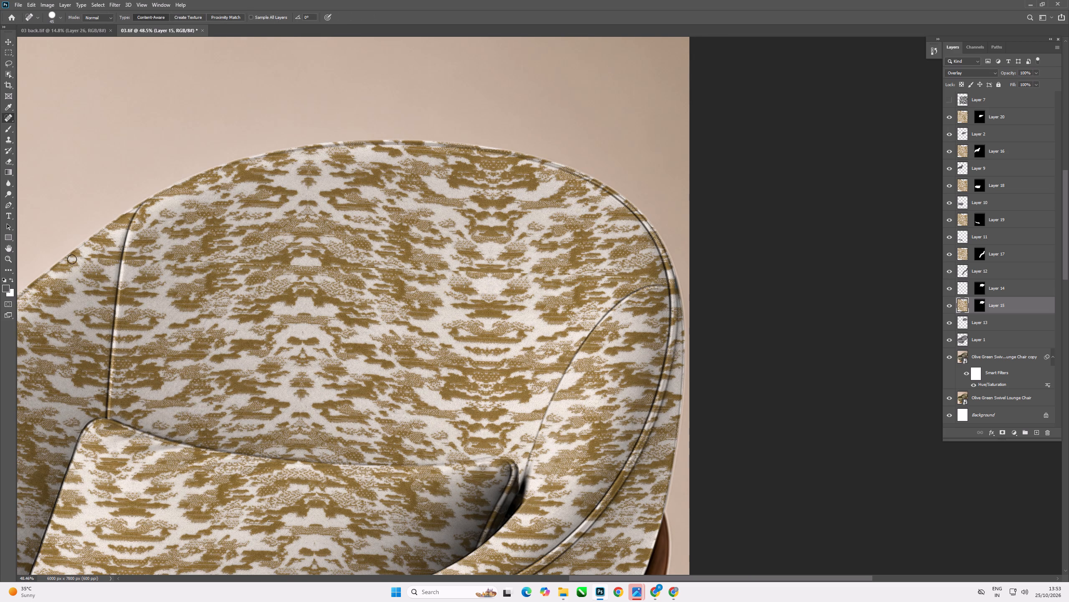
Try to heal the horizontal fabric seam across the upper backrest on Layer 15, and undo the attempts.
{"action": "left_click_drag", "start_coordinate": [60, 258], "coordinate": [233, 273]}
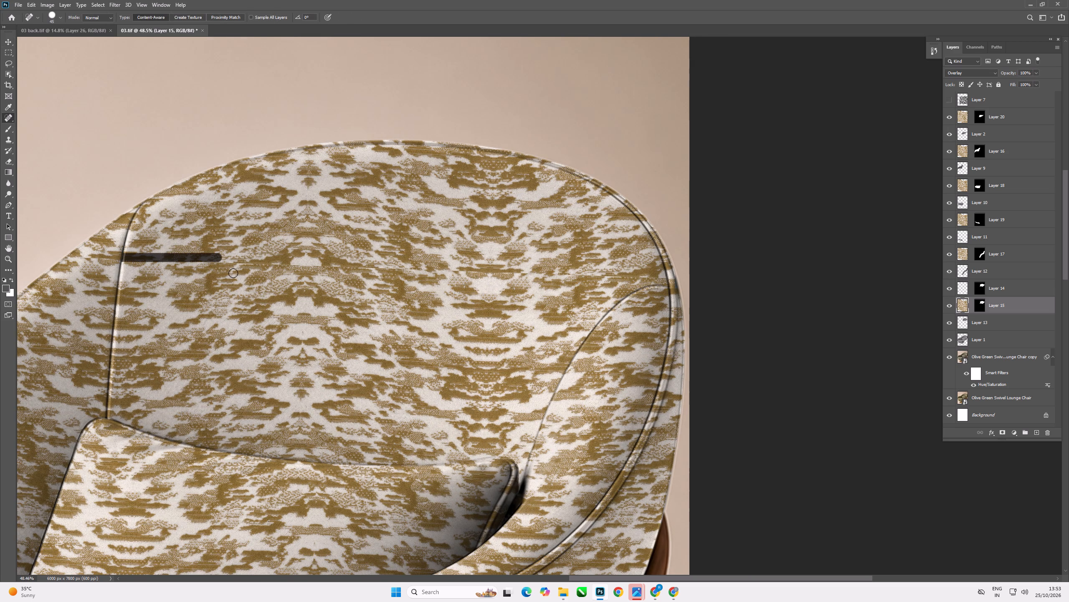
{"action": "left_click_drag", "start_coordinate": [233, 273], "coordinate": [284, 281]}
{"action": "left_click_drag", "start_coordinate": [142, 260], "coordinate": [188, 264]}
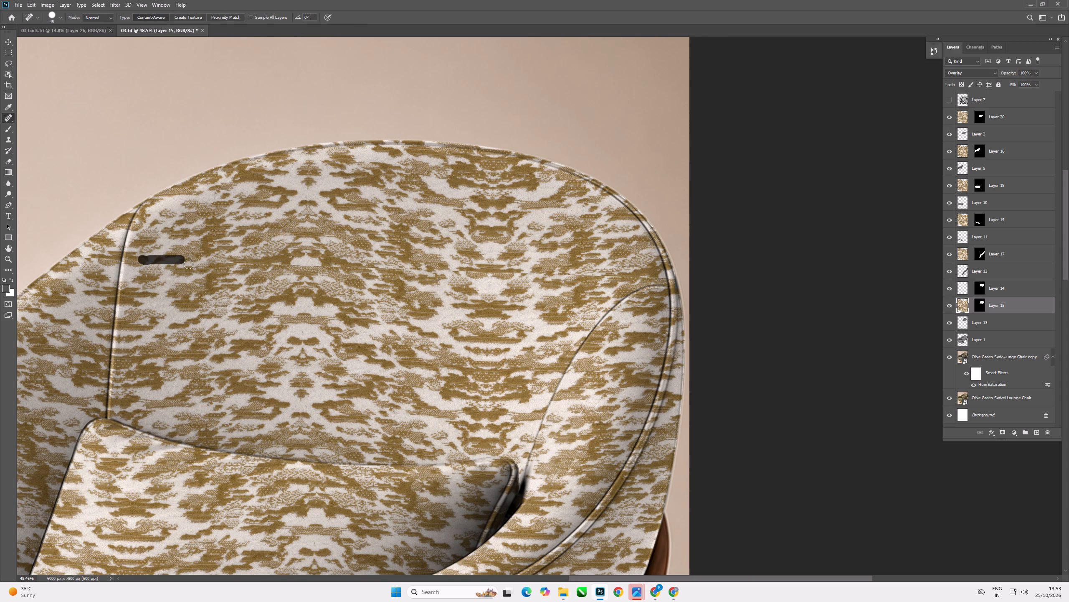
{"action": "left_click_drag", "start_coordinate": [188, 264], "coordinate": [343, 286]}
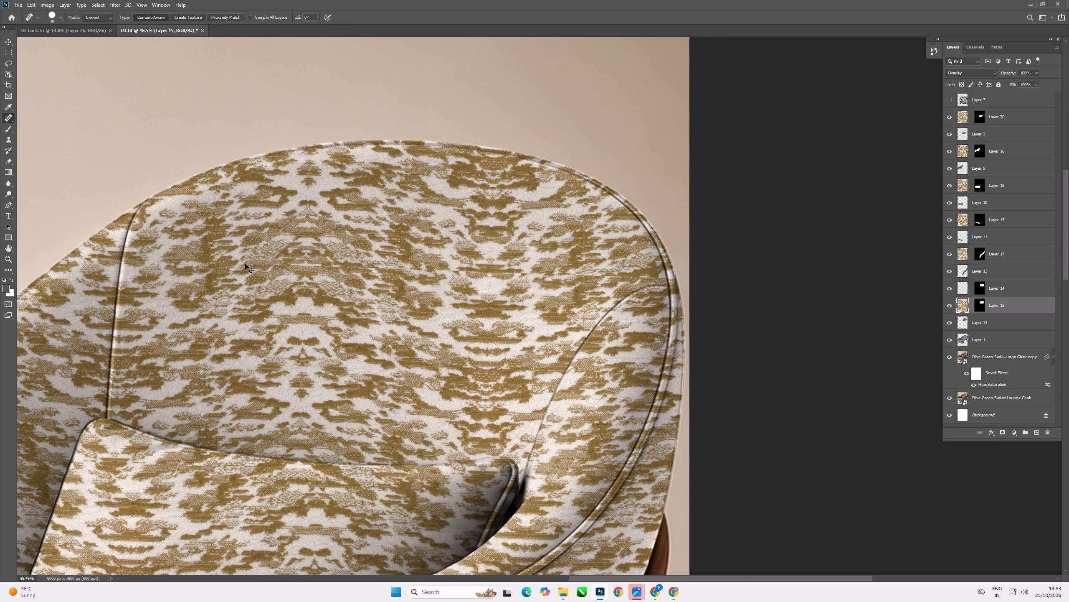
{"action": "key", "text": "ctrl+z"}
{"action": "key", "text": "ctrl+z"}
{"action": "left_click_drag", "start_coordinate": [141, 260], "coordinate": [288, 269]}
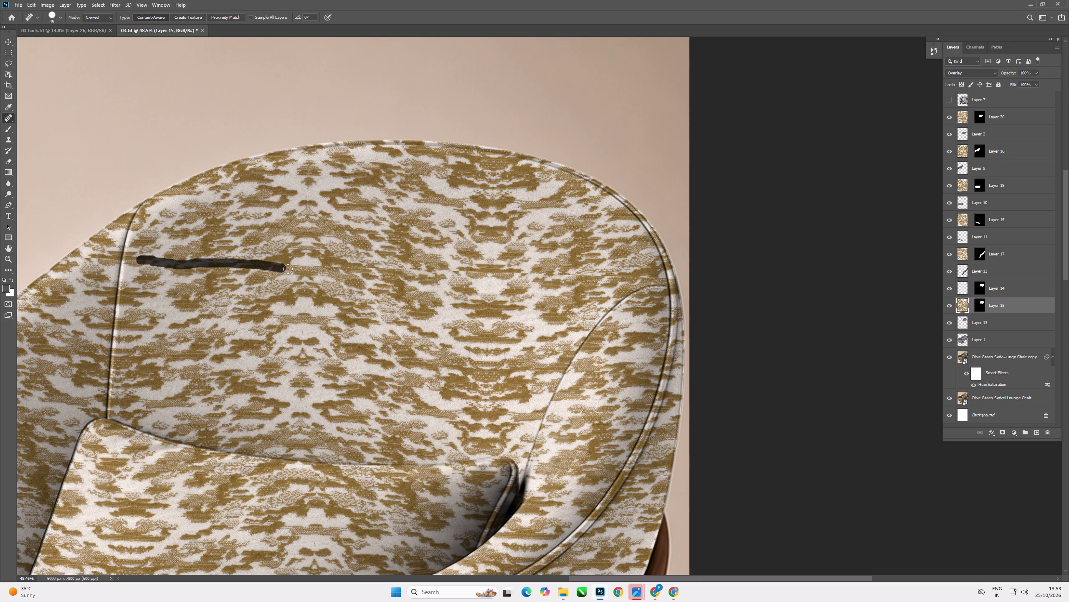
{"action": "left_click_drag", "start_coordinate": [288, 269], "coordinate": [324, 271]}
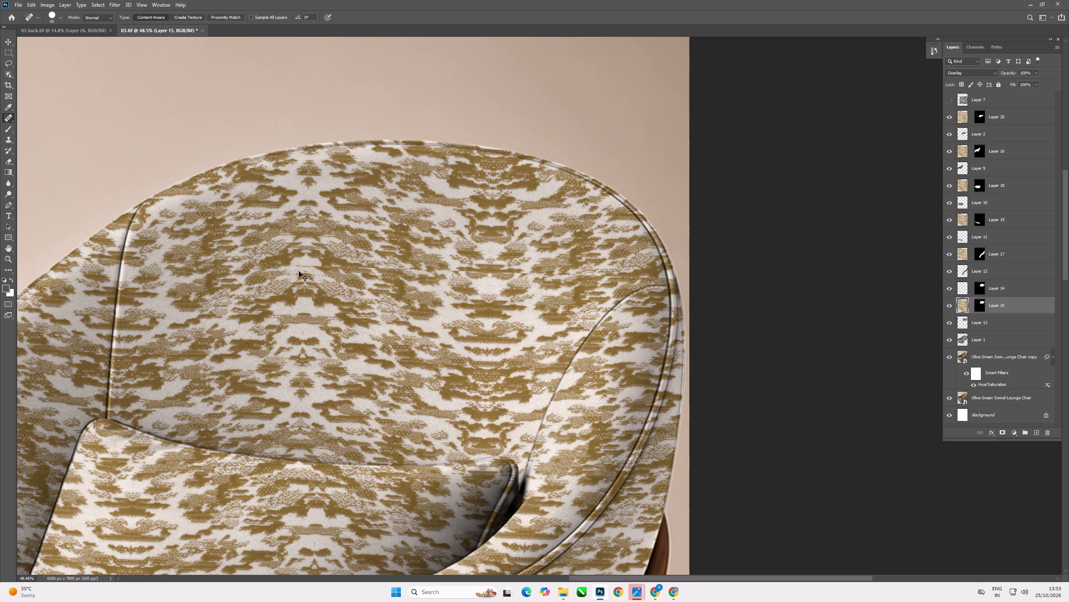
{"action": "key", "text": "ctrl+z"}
Heal the horizontal fabric seam on Layer 15 in one continuous stroke across the upper backrest, starting beside its vertical stitched seam.
{"action": "left_click_drag", "start_coordinate": [138, 259], "coordinate": [153, 258]}
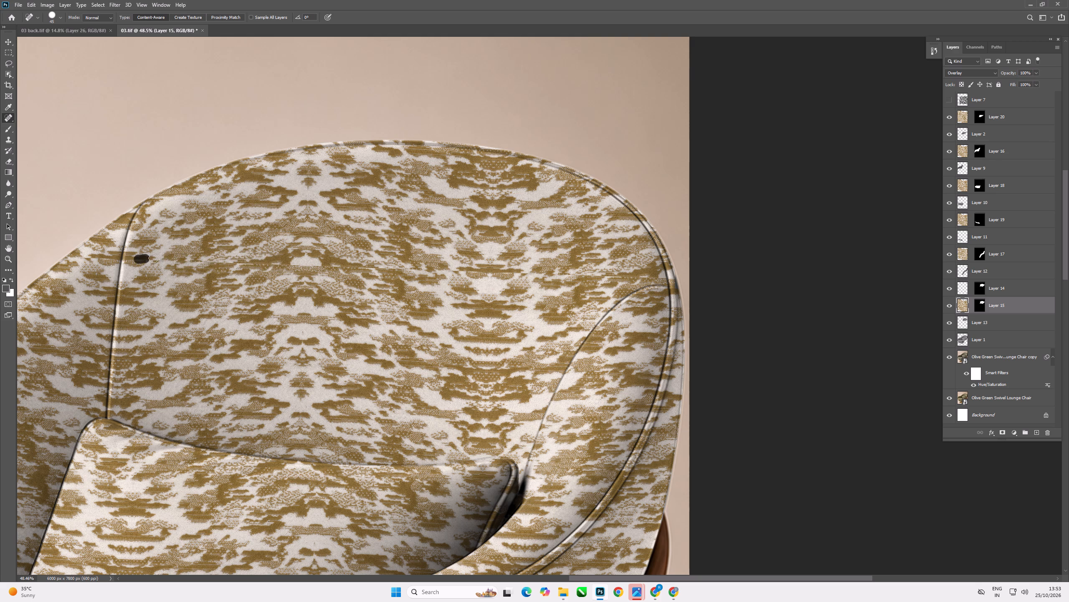
{"action": "left_click_drag", "start_coordinate": [153, 258], "coordinate": [281, 268]}
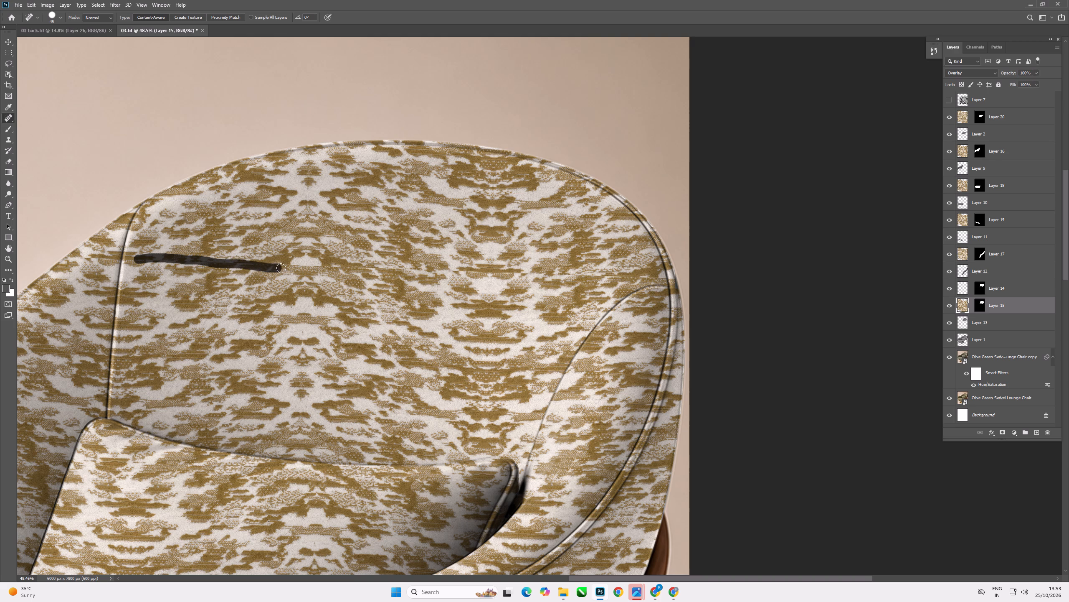
{"action": "left_click_drag", "start_coordinate": [281, 268], "coordinate": [423, 271]}
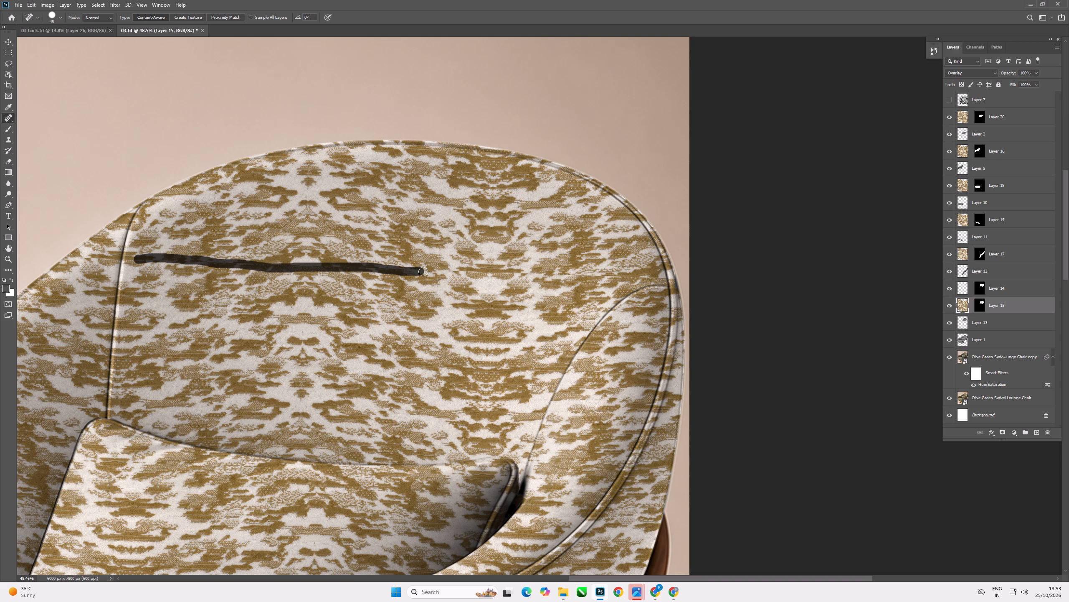
{"action": "left_click_drag", "start_coordinate": [423, 271], "coordinate": [582, 275]}
Make Layer 16, the fabric of the far armrest's inner side, active for the Spot Healing Brush.
{"action": "scroll", "coordinate": [369, 257], "scroll_direction": "up", "scroll_amount": 12}
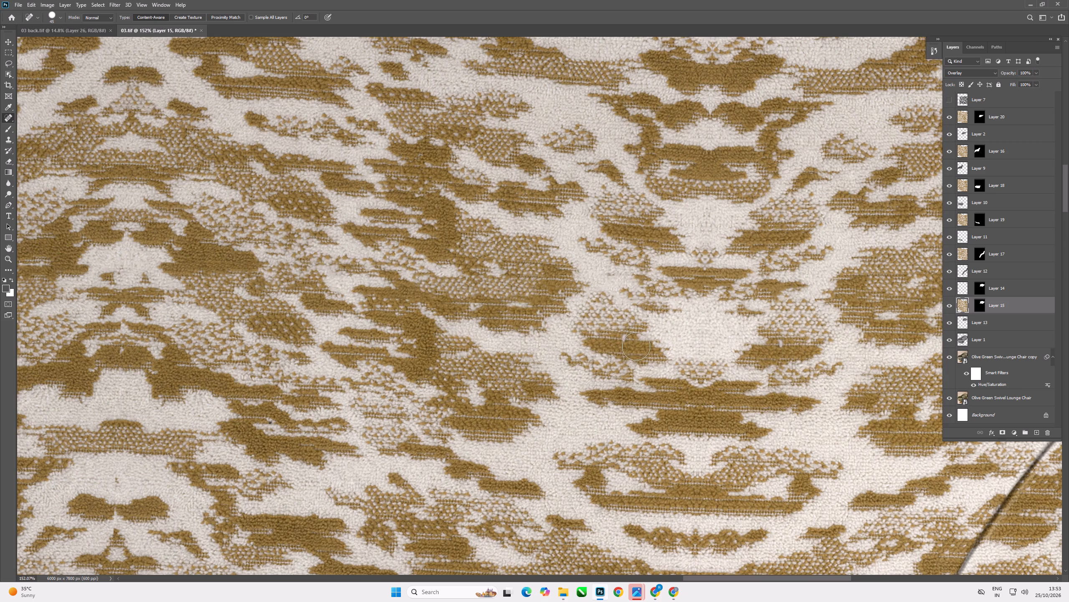
{"action": "scroll", "coordinate": [643, 350], "scroll_direction": "down", "scroll_amount": 13}
{"action": "scroll", "coordinate": [345, 332], "scroll_direction": "up", "scroll_amount": 12}
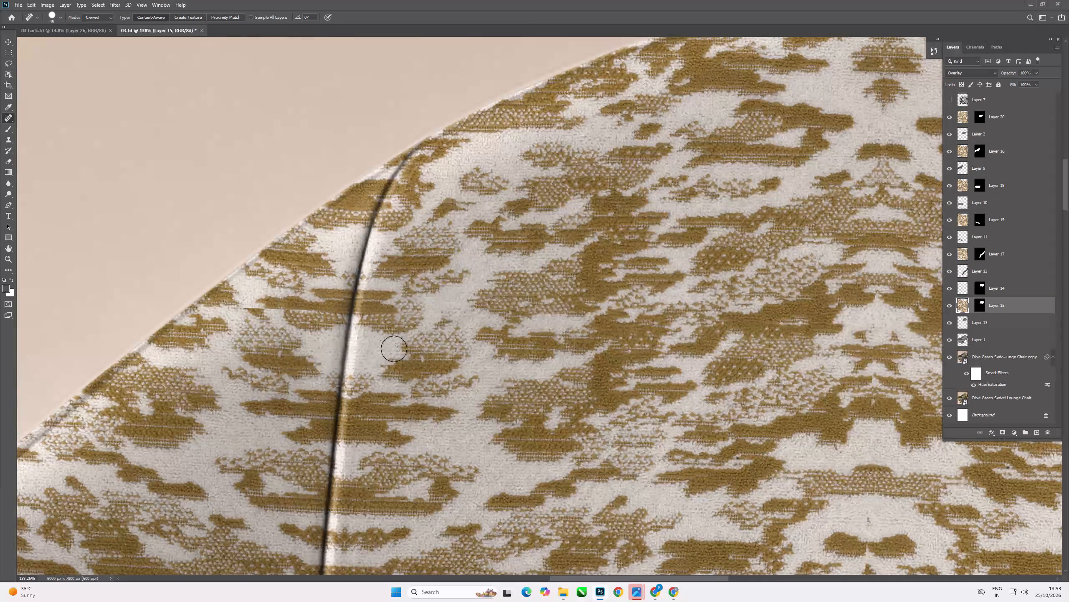
{"action": "scroll", "coordinate": [406, 310], "scroll_direction": "down", "scroll_amount": 12}
{"action": "scroll", "coordinate": [257, 468], "scroll_direction": "up", "scroll_amount": 6}
{"action": "key", "text": "space"}
{"action": "key", "text": "space"}
{"action": "key", "text": "space"}
{"action": "key", "text": "space"}
{"action": "key", "text": "space"}
{"action": "left_click_drag", "start_coordinate": [265, 458], "coordinate": [396, 305]}
{"action": "left_click", "coordinate": [5, 38]}
{"action": "left_click", "coordinate": [354, 328]}
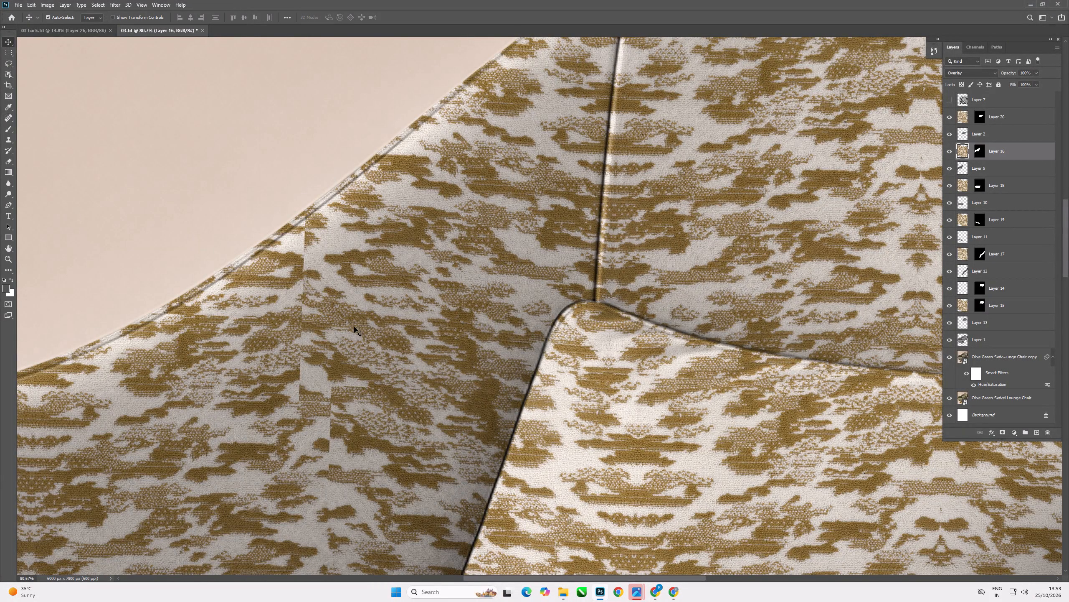
{"action": "scroll", "coordinate": [352, 291], "scroll_direction": "down", "scroll_amount": 7}
{"action": "key", "text": "j"}
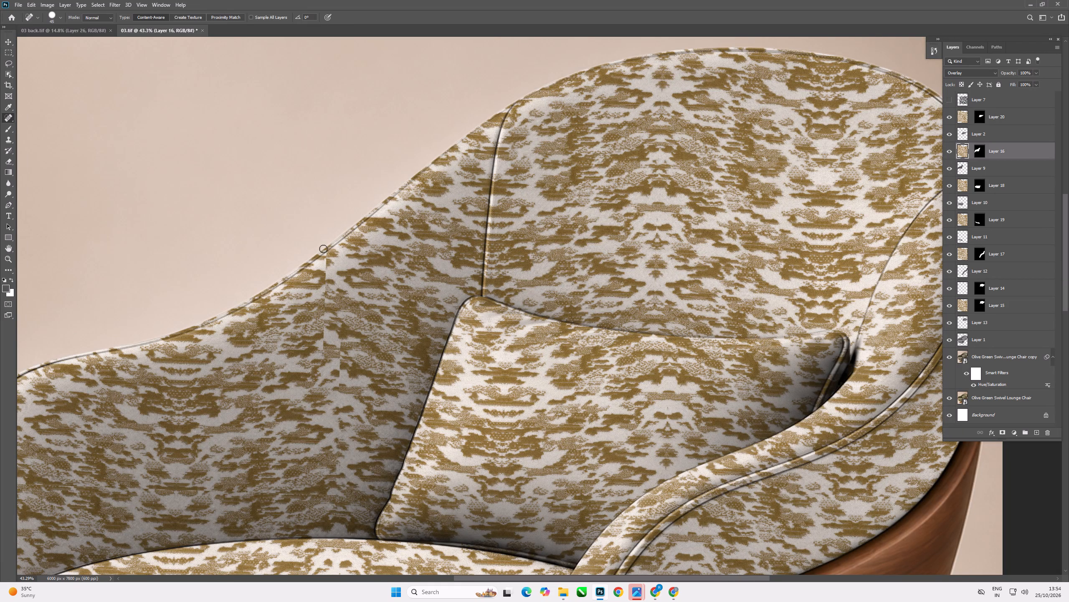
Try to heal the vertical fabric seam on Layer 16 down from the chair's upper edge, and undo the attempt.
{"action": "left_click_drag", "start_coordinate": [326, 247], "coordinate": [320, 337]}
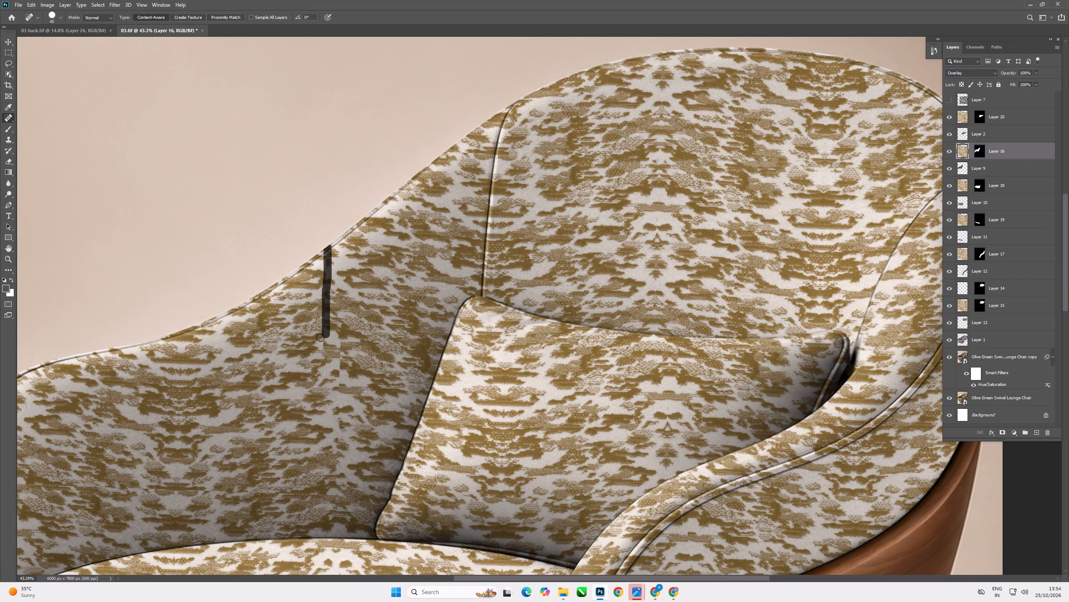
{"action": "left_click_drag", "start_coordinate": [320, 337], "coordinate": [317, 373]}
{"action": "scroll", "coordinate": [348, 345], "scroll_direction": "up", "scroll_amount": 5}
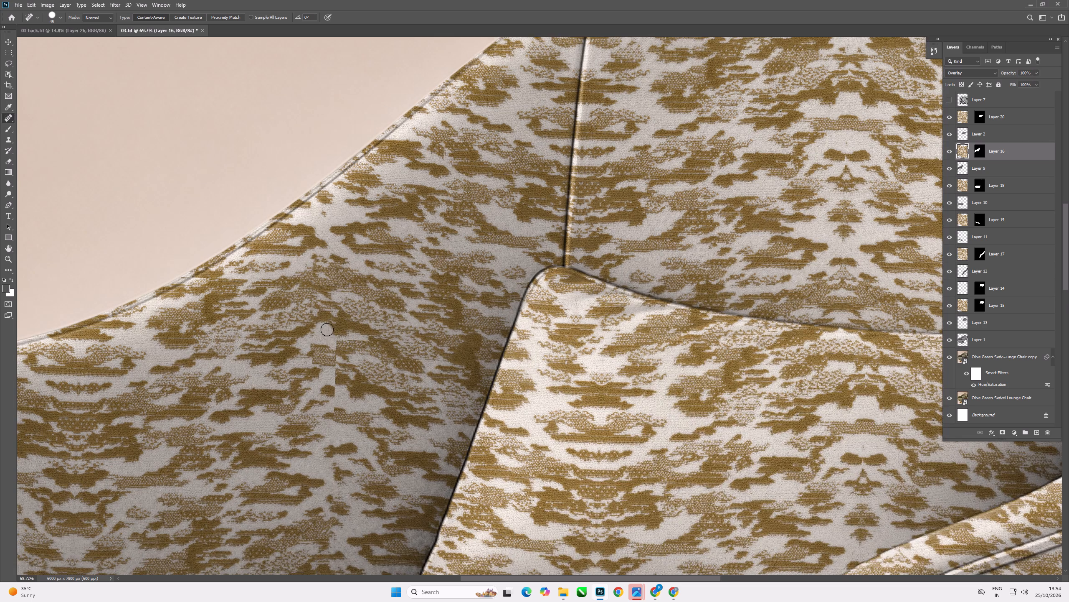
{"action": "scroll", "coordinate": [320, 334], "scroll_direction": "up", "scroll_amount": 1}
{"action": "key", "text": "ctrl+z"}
Heal the vertical fabric seam on Layer 16 from the chair's upper edge downward, including its offset lower part beside the back cushion.
{"action": "left_click_drag", "start_coordinate": [312, 179], "coordinate": [312, 179]}
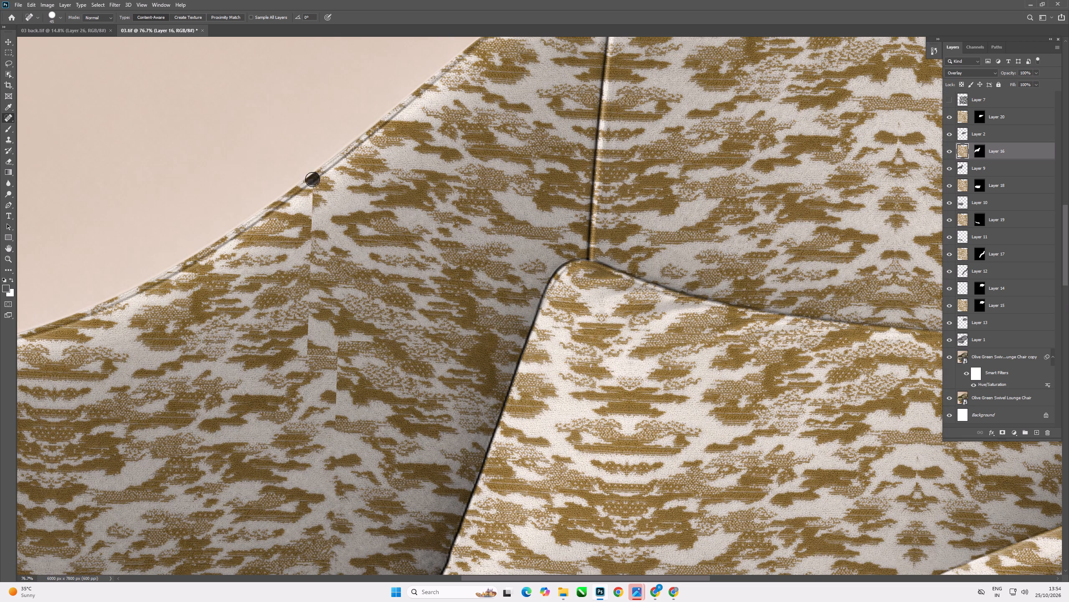
{"action": "left_click_drag", "start_coordinate": [312, 179], "coordinate": [306, 355]}
{"action": "scroll", "coordinate": [328, 193], "scroll_direction": "down", "scroll_amount": 6}
{"action": "scroll", "coordinate": [339, 273], "scroll_direction": "up", "scroll_amount": 6}
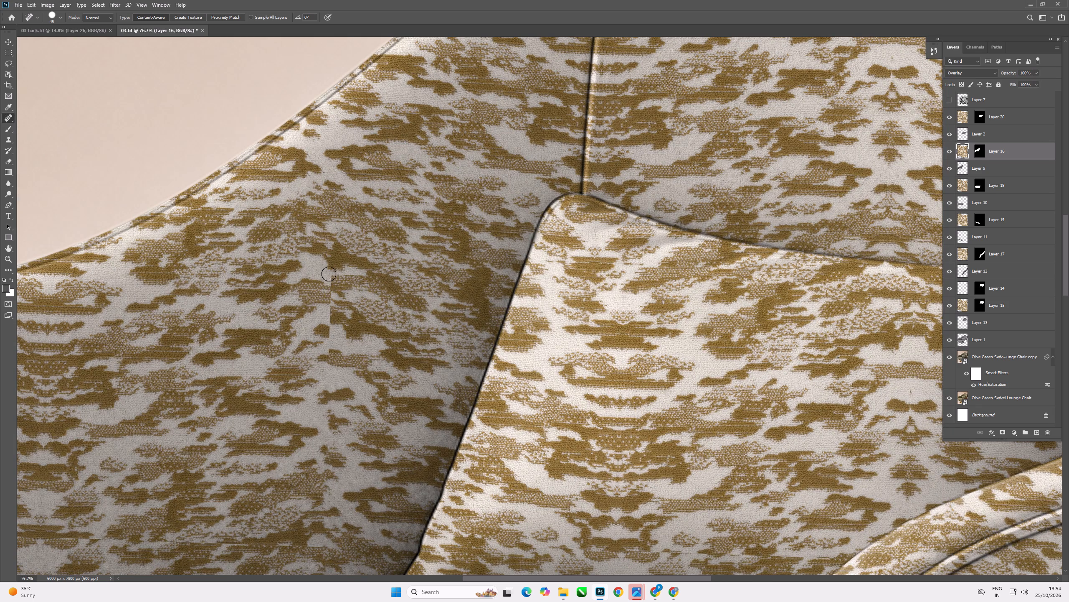
{"action": "left_click_drag", "start_coordinate": [329, 274], "coordinate": [328, 451]}
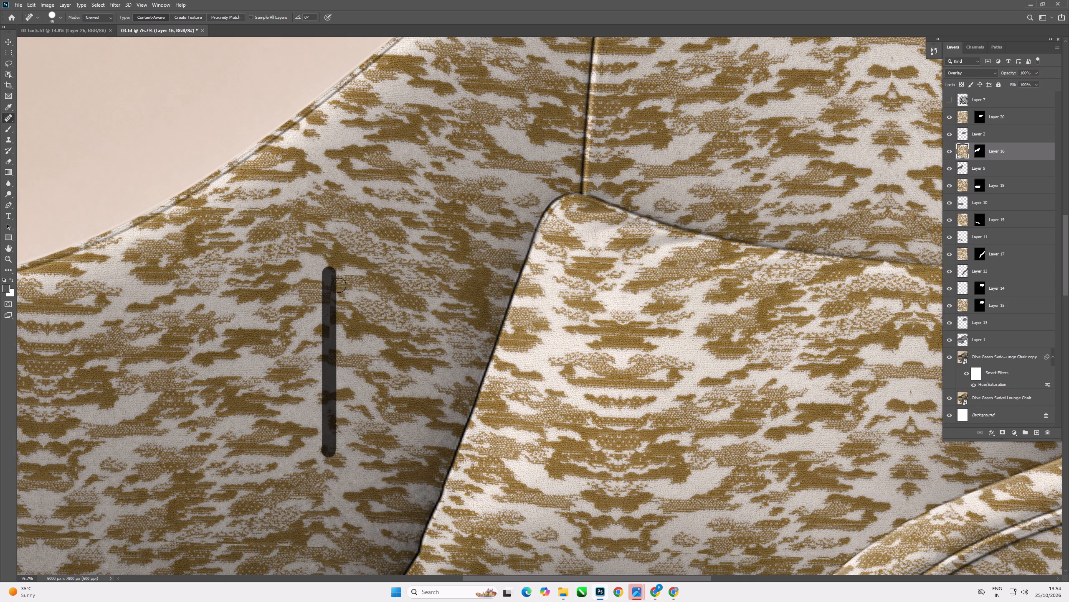
Heal the horizontal fabric seam on Layer 16 from the far armrest's outer edge to the back cushion, and touch up a spot along it.
{"action": "scroll", "coordinate": [341, 256], "scroll_direction": "down", "scroll_amount": 6}
{"action": "scroll", "coordinate": [306, 395], "scroll_direction": "up", "scroll_amount": 6}
{"action": "scroll", "coordinate": [377, 250], "scroll_direction": "down", "scroll_amount": 7}
{"action": "scroll", "coordinate": [281, 435], "scroll_direction": "up", "scroll_amount": 6}
{"action": "scroll", "coordinate": [300, 341], "scroll_direction": "up", "scroll_amount": 6}
{"action": "scroll", "coordinate": [419, 296], "scroll_direction": "down", "scroll_amount": 12}
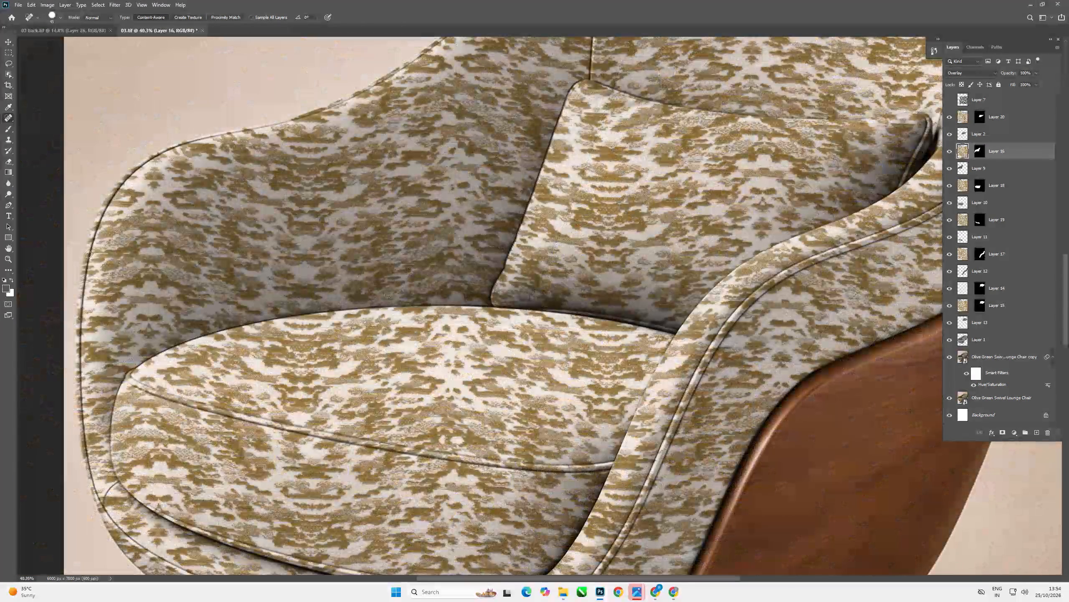
{"action": "left_click_drag", "start_coordinate": [88, 254], "coordinate": [234, 256]}
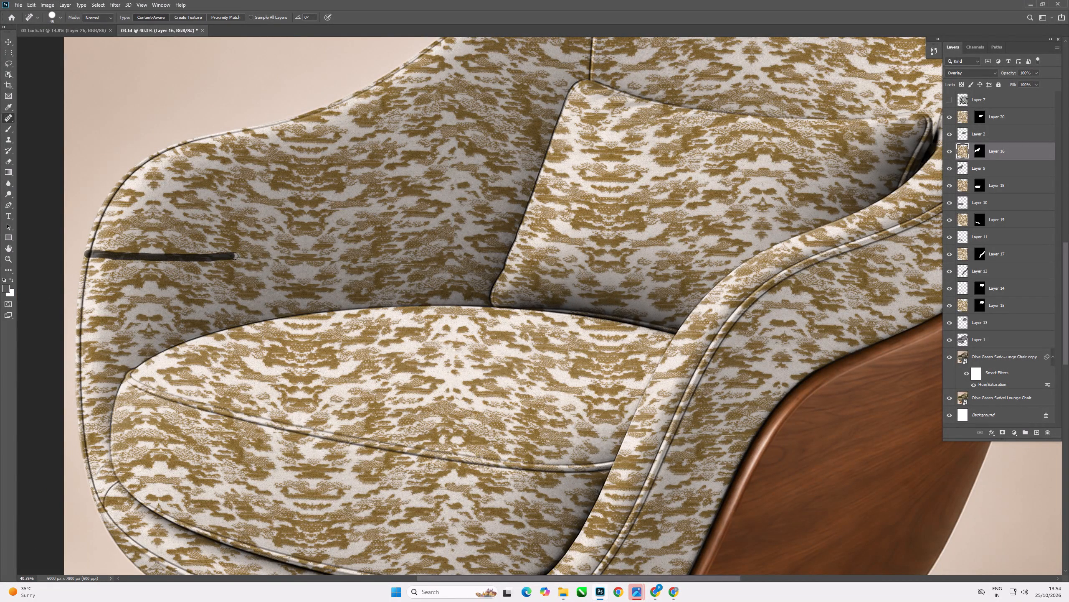
{"action": "left_click_drag", "start_coordinate": [234, 256], "coordinate": [437, 265]}
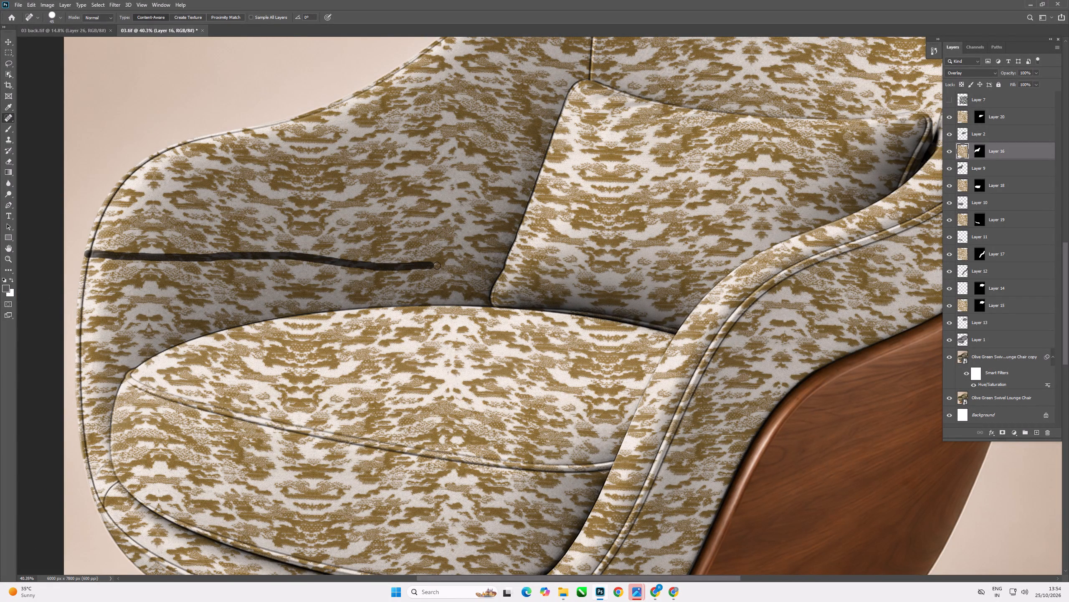
{"action": "left_click_drag", "start_coordinate": [437, 265], "coordinate": [500, 266]}
{"action": "scroll", "coordinate": [333, 266], "scroll_direction": "up", "scroll_amount": 5}
{"action": "scroll", "coordinate": [286, 266], "scroll_direction": "up", "scroll_amount": 5}
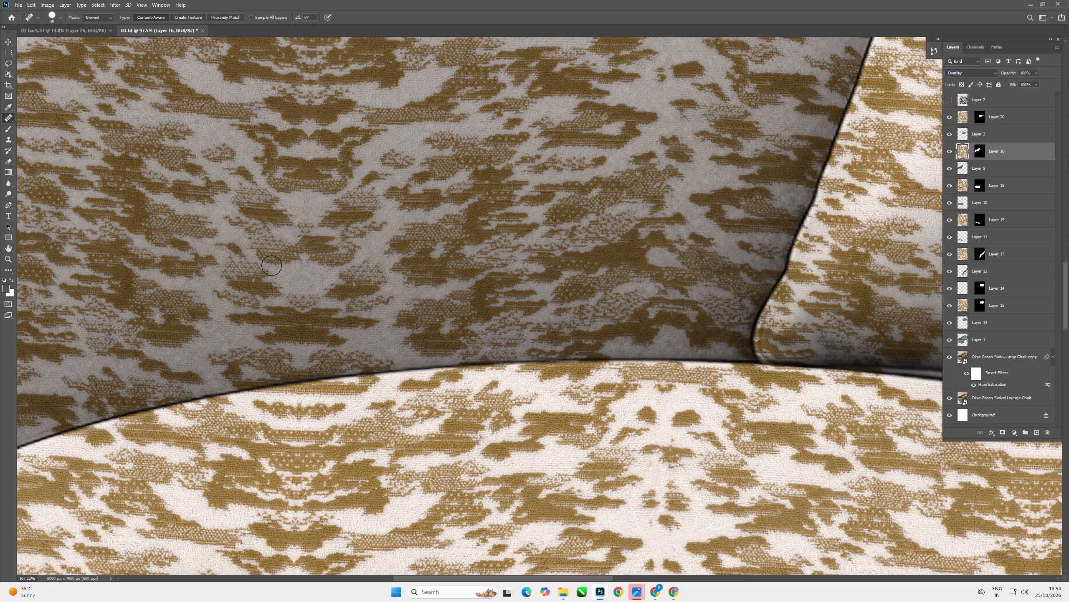
{"action": "scroll", "coordinate": [271, 265], "scroll_direction": "up", "scroll_amount": 1}
{"action": "left_click_drag", "start_coordinate": [241, 244], "coordinate": [306, 247]}
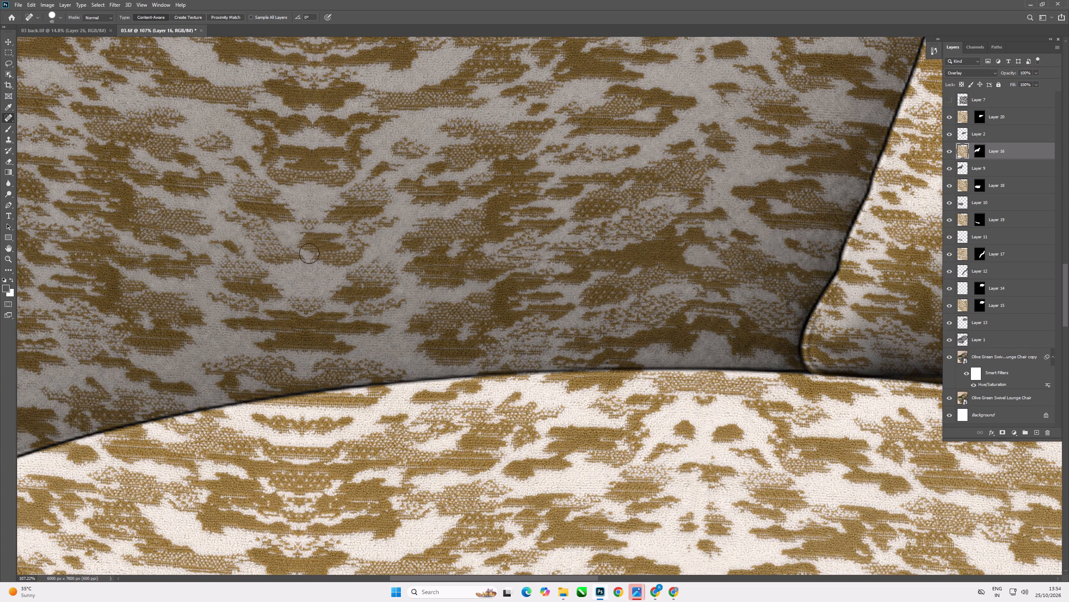
Heal the mismatched pale patch and the vertical fabric seam on Layer 19, in the band below the seat cushion.
{"action": "scroll", "coordinate": [309, 241], "scroll_direction": "down", "scroll_amount": 13}
{"action": "scroll", "coordinate": [237, 432], "scroll_direction": "up", "scroll_amount": 6}
{"action": "scroll", "coordinate": [204, 449], "scroll_direction": "up", "scroll_amount": 5}
{"action": "scroll", "coordinate": [280, 350], "scroll_direction": "down", "scroll_amount": 6}
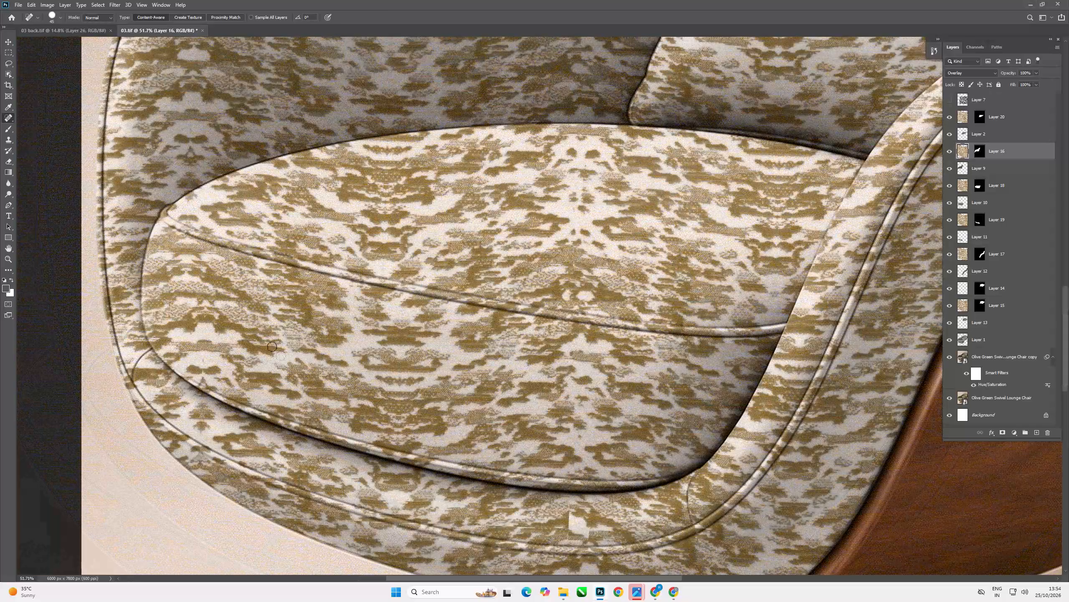
{"action": "key", "text": "space"}
{"action": "key", "text": "space"}
{"action": "key", "text": "space"}
{"action": "key", "text": "space"}
{"action": "key", "text": "space"}
{"action": "key", "text": "space"}
{"action": "key", "text": "space"}
{"action": "key", "text": "space"}
{"action": "key", "text": "space"}
{"action": "key", "text": "space"}
{"action": "key", "text": "space"}
{"action": "key", "text": "space"}
{"action": "key", "text": "space"}
{"action": "left_click_drag", "start_coordinate": [500, 424], "coordinate": [439, 299]}
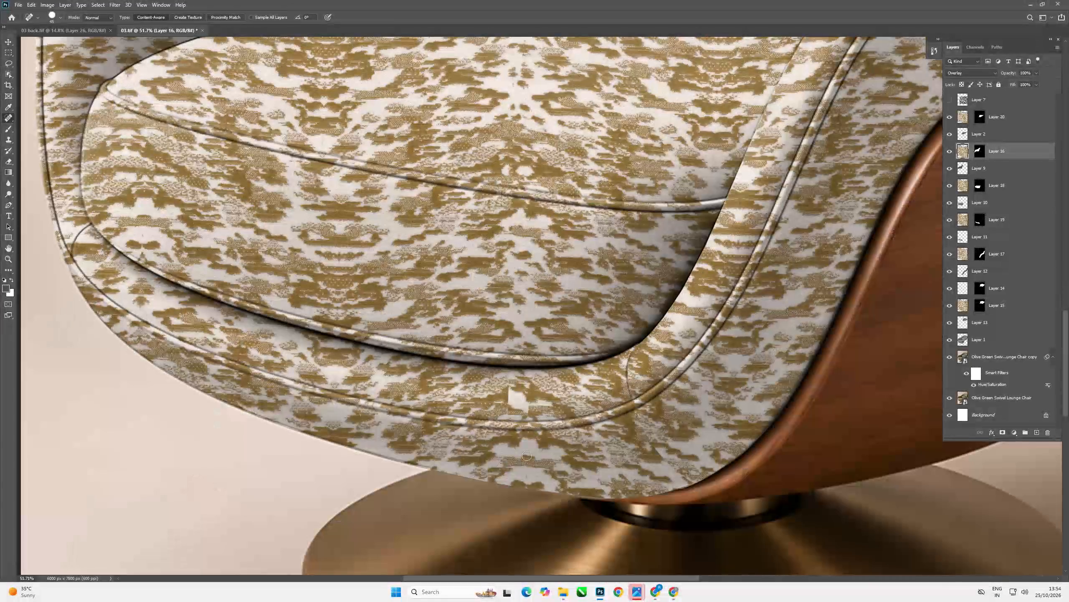
{"action": "scroll", "coordinate": [532, 456], "scroll_direction": "up", "scroll_amount": 6}
{"action": "left_click", "coordinate": [6, 37]}
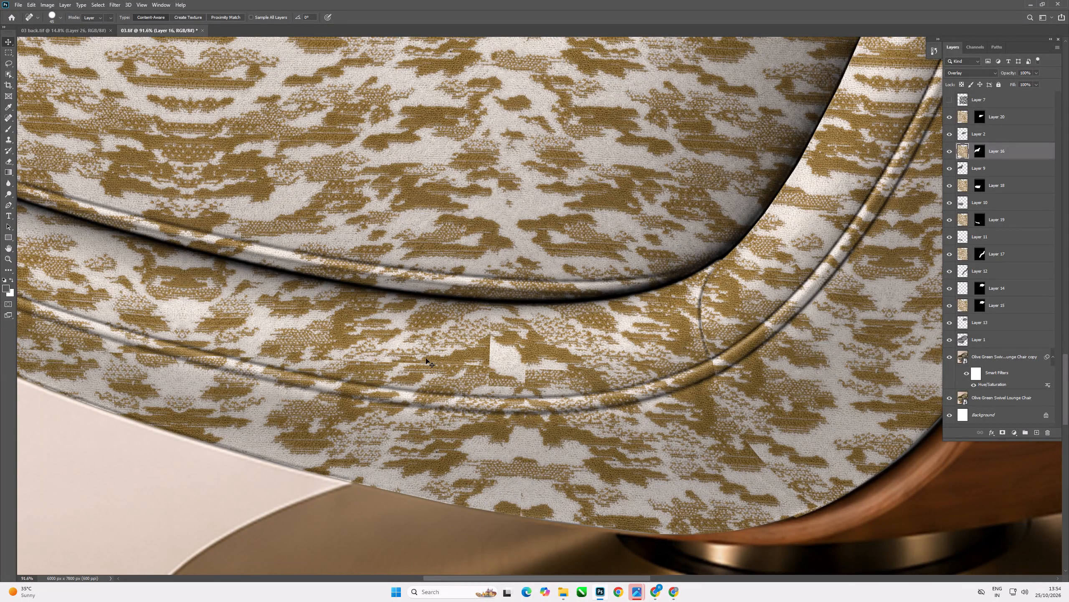
{"action": "left_click", "coordinate": [426, 358]}
{"action": "key", "text": "j"}
{"action": "left_click_drag", "start_coordinate": [489, 307], "coordinate": [494, 322]}
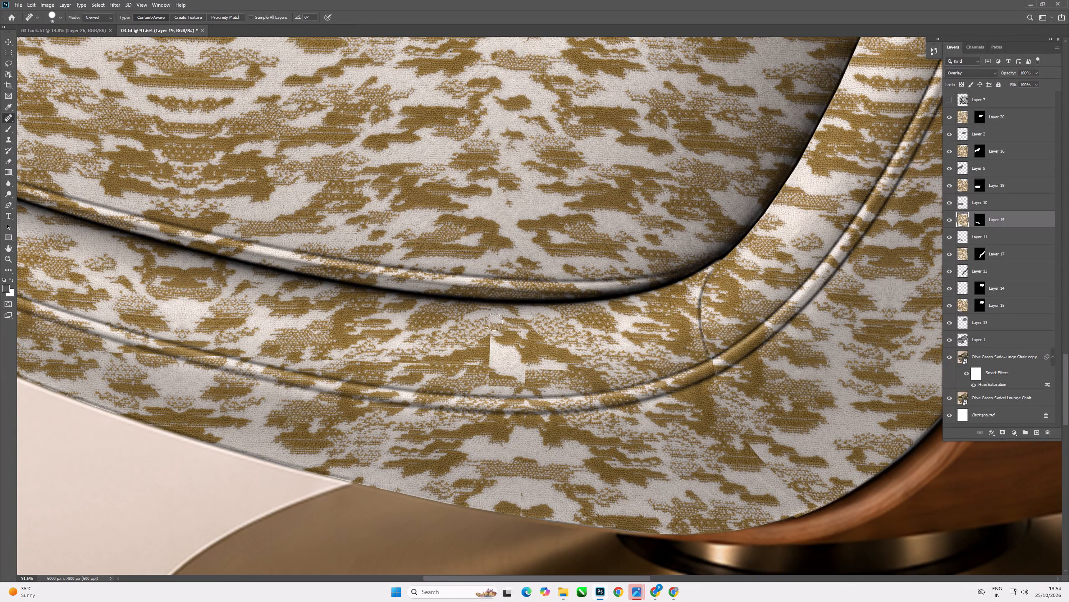
{"action": "left_click_drag", "start_coordinate": [494, 322], "coordinate": [490, 403]}
{"action": "left_click_drag", "start_coordinate": [525, 361], "coordinate": [524, 428]}
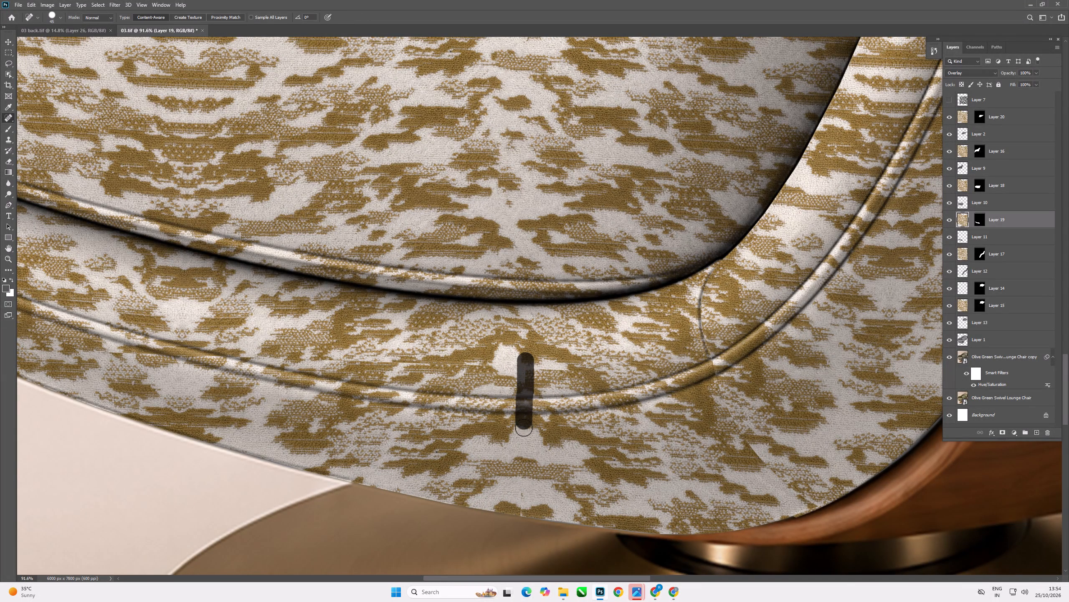
{"action": "left_click_drag", "start_coordinate": [524, 428], "coordinate": [517, 520]}
Deselect the layers and save 03.
{"action": "scroll", "coordinate": [473, 428], "scroll_direction": "down", "scroll_amount": 2}
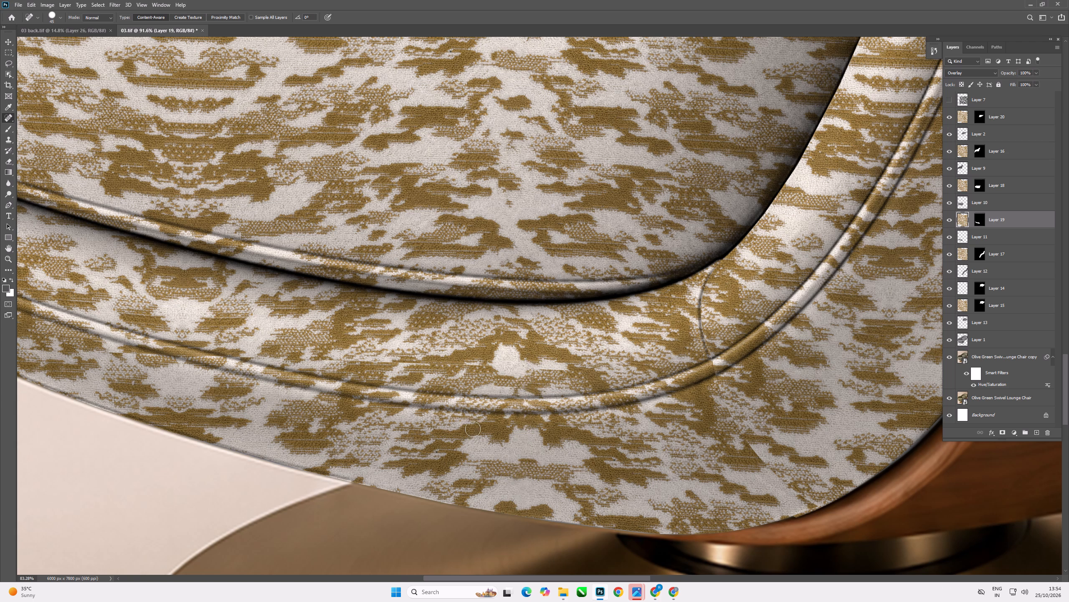
{"action": "scroll", "coordinate": [473, 429], "scroll_direction": "down", "scroll_amount": 19}
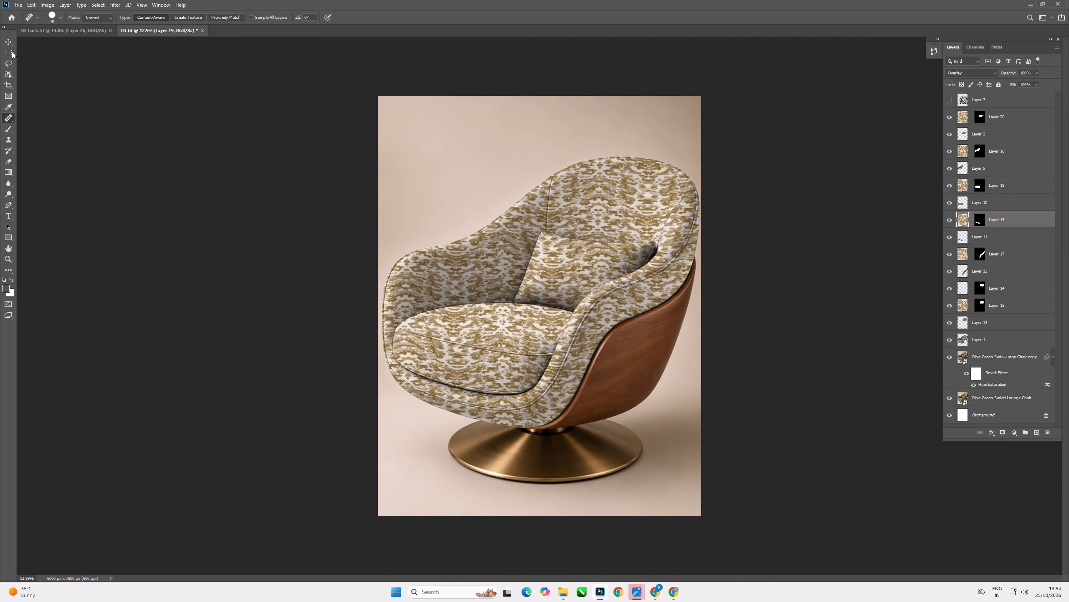
{"action": "left_click", "coordinate": [6, 37]}
{"action": "left_click", "coordinate": [136, 204]}
{"action": "key", "text": "ctrl+s"}
{"action": "key", "text": "ctrl+s"}
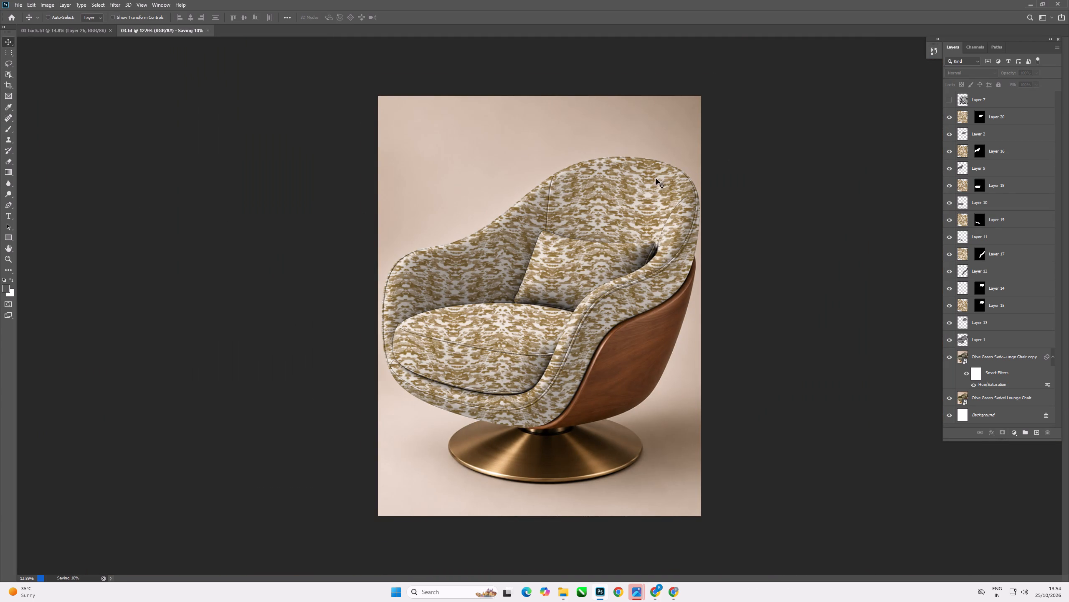
Heal the vertical mirror line through the small motif at the middle of the backrest on Layer 15.
{"action": "scroll", "coordinate": [654, 179], "scroll_direction": "up", "scroll_amount": 20}
{"action": "scroll", "coordinate": [654, 179], "scroll_direction": "up", "scroll_amount": 5}
{"action": "scroll", "coordinate": [593, 186], "scroll_direction": "up", "scroll_amount": 3}
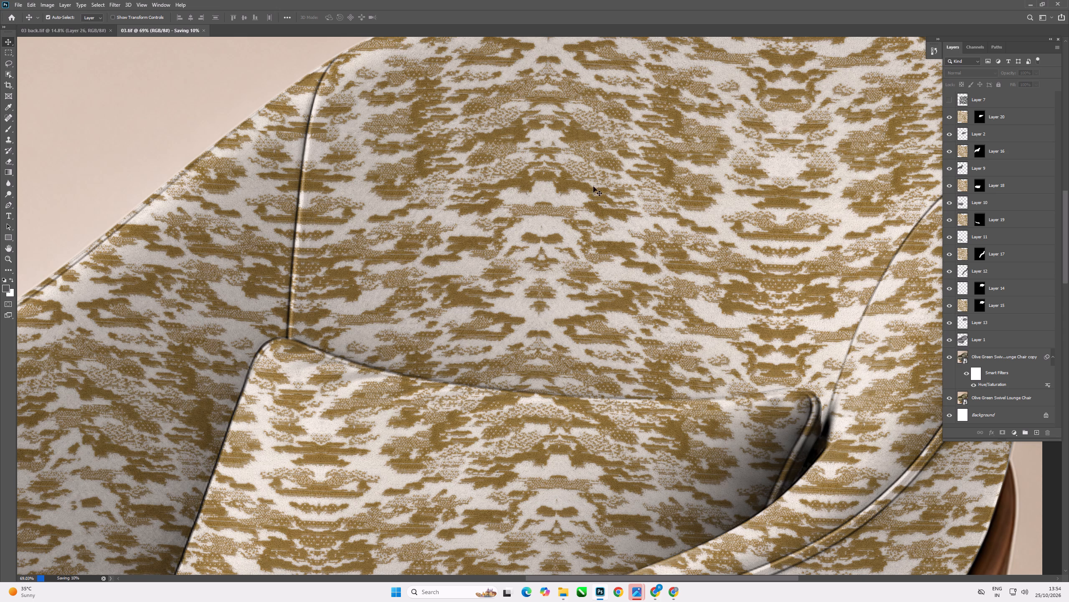
{"action": "scroll", "coordinate": [593, 186], "scroll_direction": "up", "scroll_amount": 3}
{"action": "scroll", "coordinate": [533, 242], "scroll_direction": "up", "scroll_amount": 6}
{"action": "scroll", "coordinate": [441, 307], "scroll_direction": "down", "scroll_amount": 6}
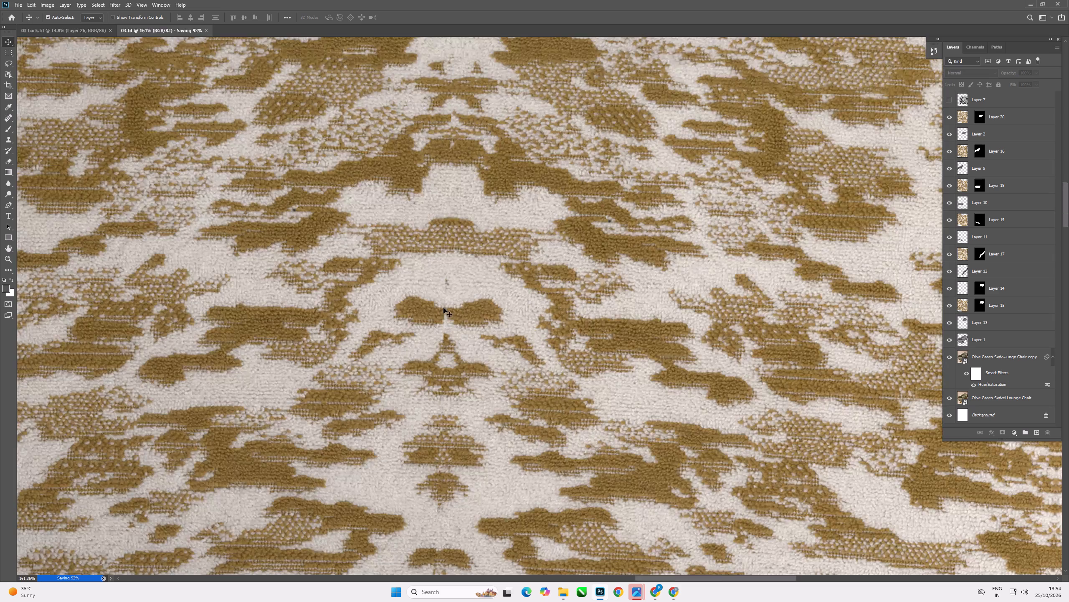
{"action": "scroll", "coordinate": [443, 308], "scroll_direction": "down", "scroll_amount": 13}
{"action": "scroll", "coordinate": [447, 291], "scroll_direction": "up", "scroll_amount": 12}
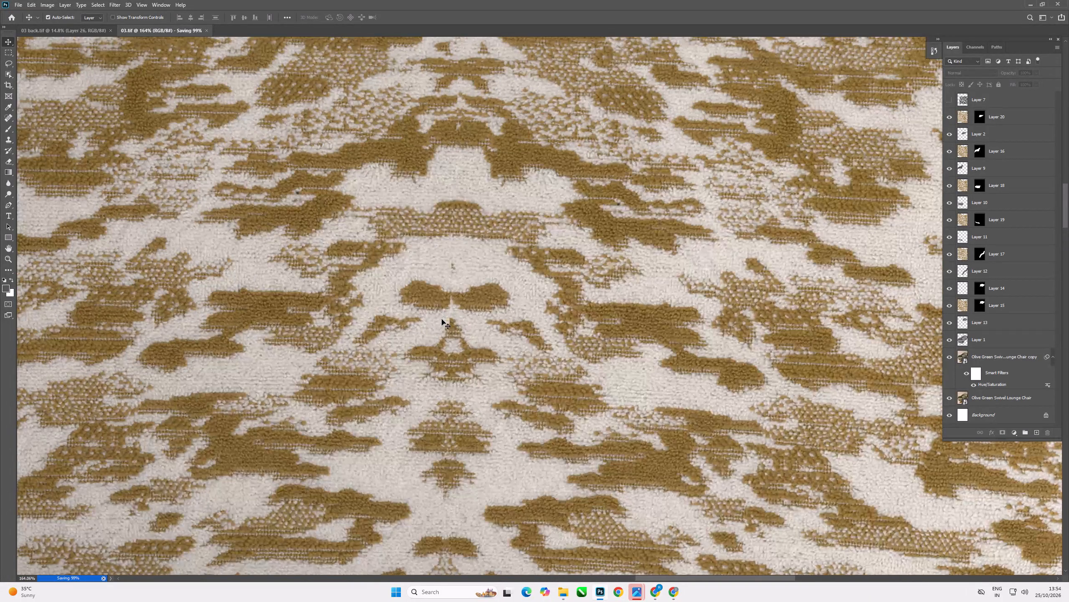
{"action": "key", "text": "j"}
{"action": "scroll", "coordinate": [449, 286], "scroll_direction": "down", "scroll_amount": 14}
{"action": "left_click", "coordinate": [8, 41]}
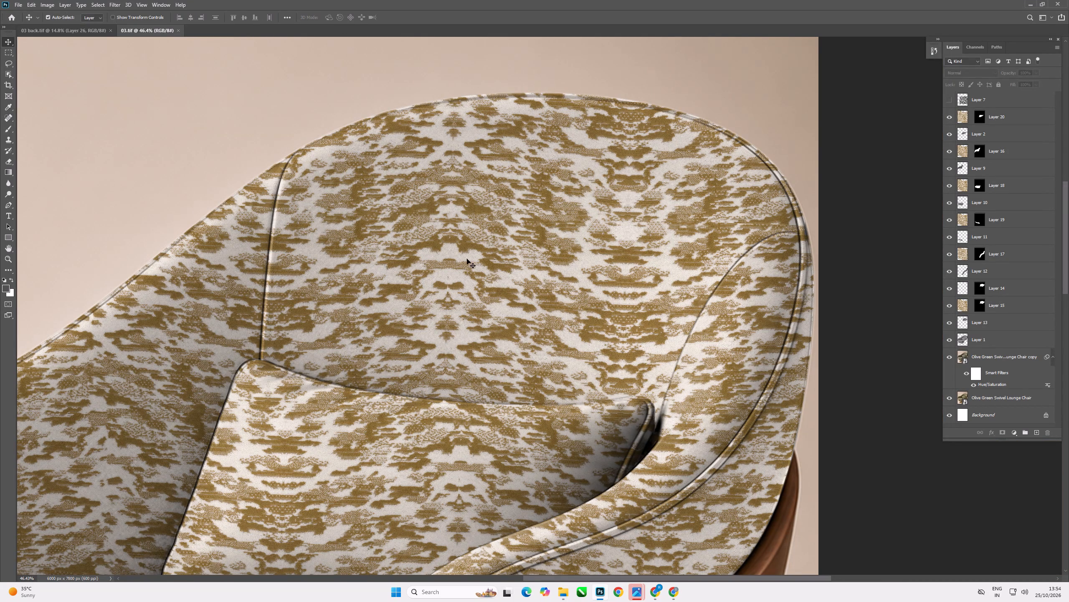
{"action": "left_click", "coordinate": [467, 259]}
{"action": "key", "text": "j"}
{"action": "scroll", "coordinate": [457, 284], "scroll_direction": "up", "scroll_amount": 3}
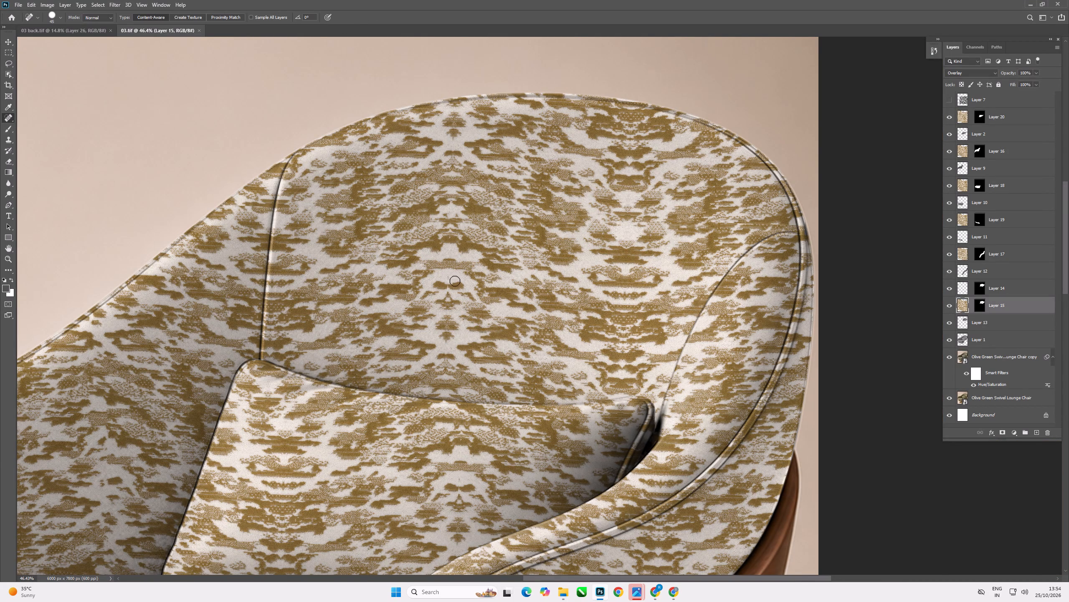
{"action": "scroll", "coordinate": [455, 281], "scroll_direction": "up", "scroll_amount": 8}
{"action": "scroll", "coordinate": [443, 229], "scroll_direction": "up", "scroll_amount": 5}
{"action": "scroll", "coordinate": [446, 206], "scroll_direction": "down", "scroll_amount": 10}
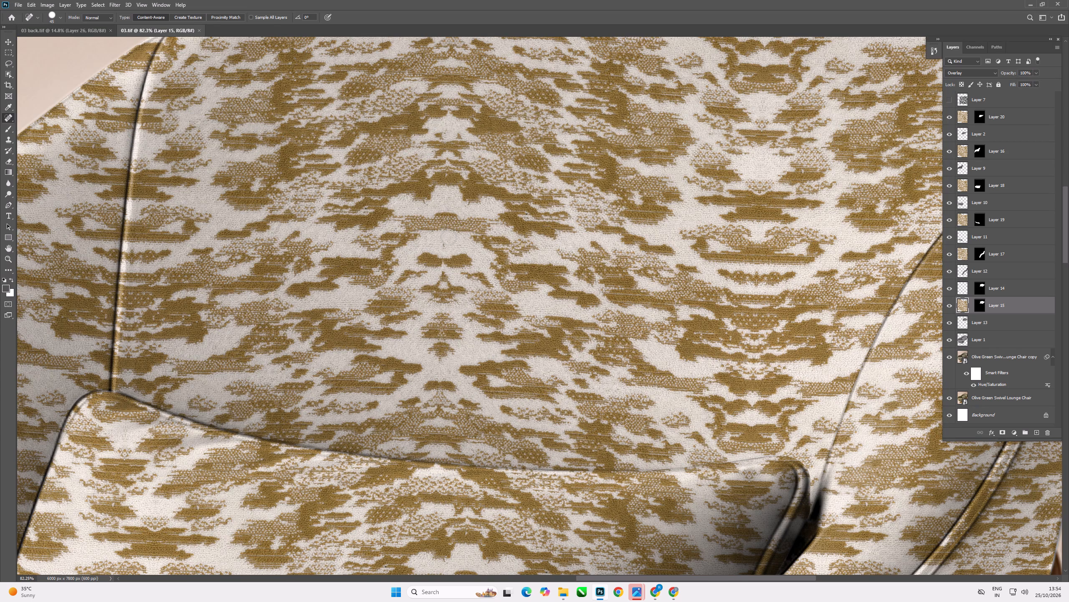
{"action": "left_click_drag", "start_coordinate": [446, 244], "coordinate": [440, 285]}
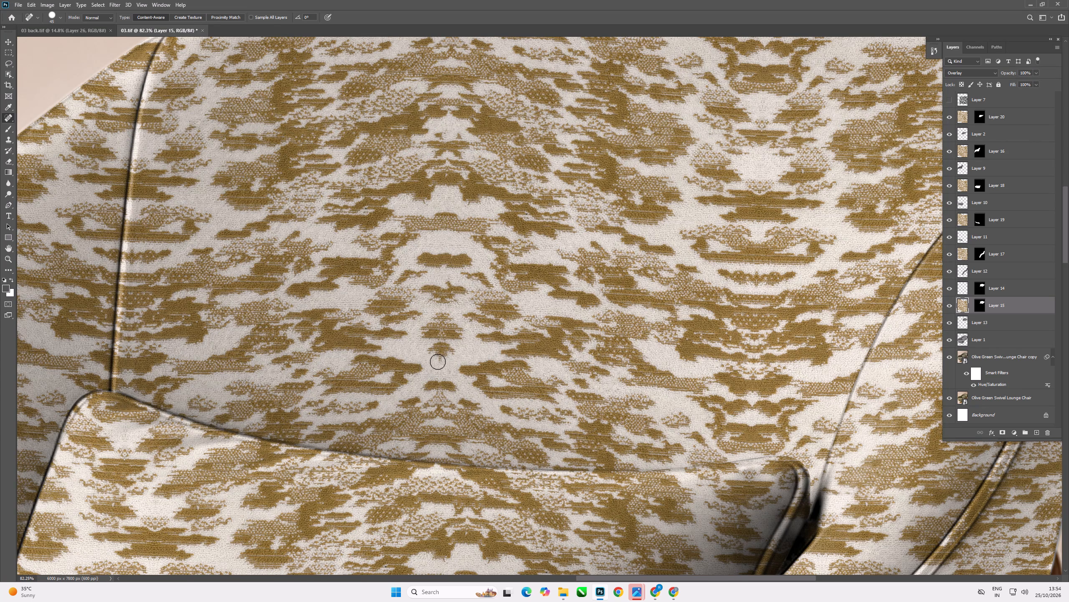
Deselect the layers and save 03 again.
{"action": "scroll", "coordinate": [428, 331], "scroll_direction": "down", "scroll_amount": 13}
{"action": "left_click", "coordinate": [8, 39]}
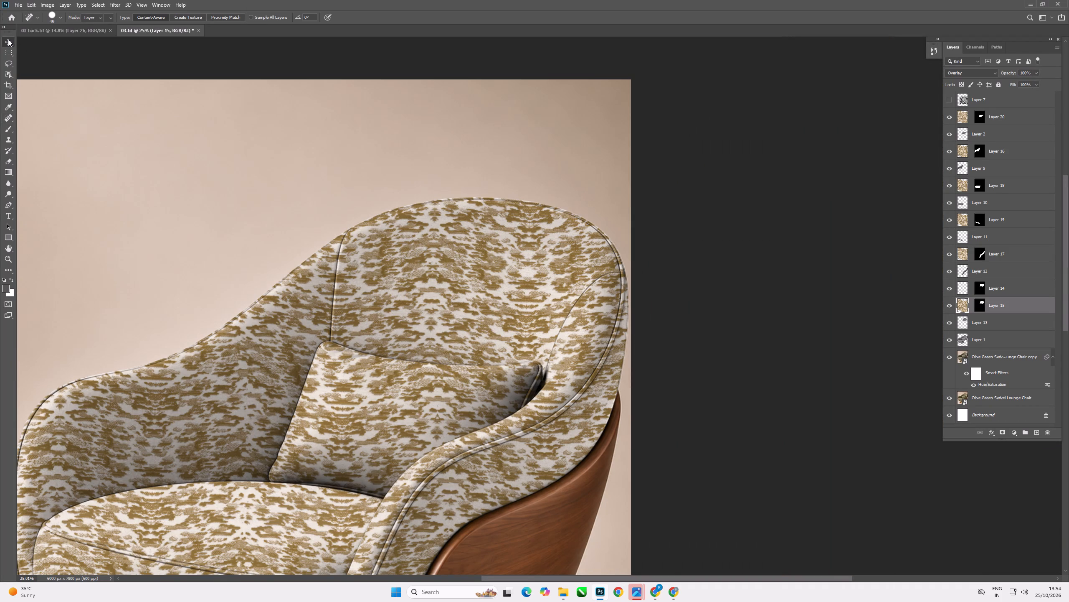
{"action": "left_click", "coordinate": [694, 276]}
{"action": "scroll", "coordinate": [650, 262], "scroll_direction": "down", "scroll_amount": 7}
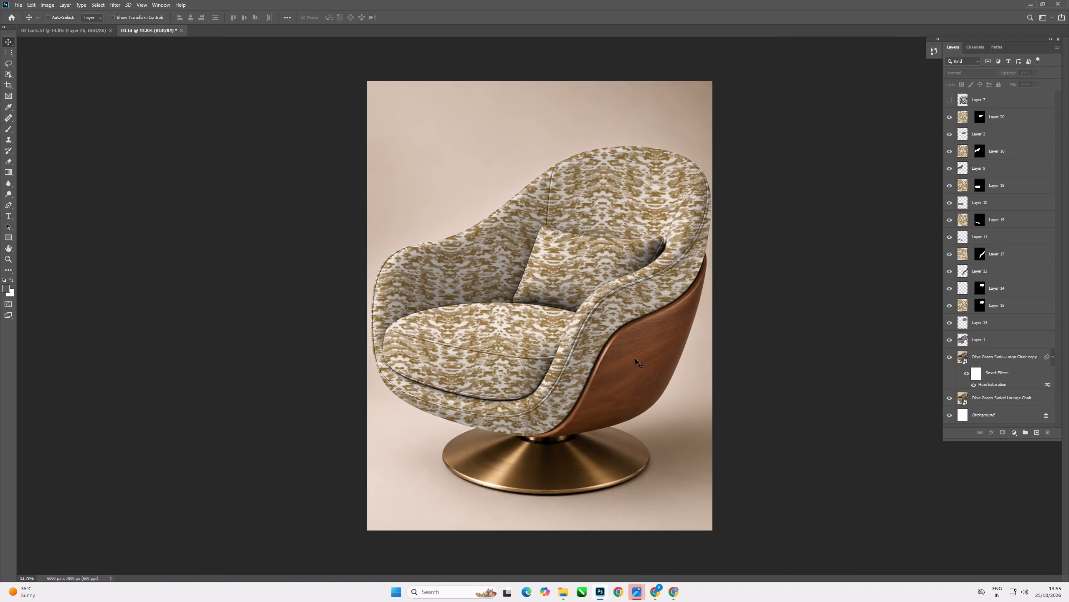
{"action": "key", "text": "ctrl+s"}
{"action": "key", "text": "ctrl+s"}
{"action": "key", "text": "ctrl+s"}
In File Explorer, delete the 03 back and 03 files from the "terranova without logo" folder inside TERRANOVA.
{"action": "left_click", "coordinate": [562, 589]}
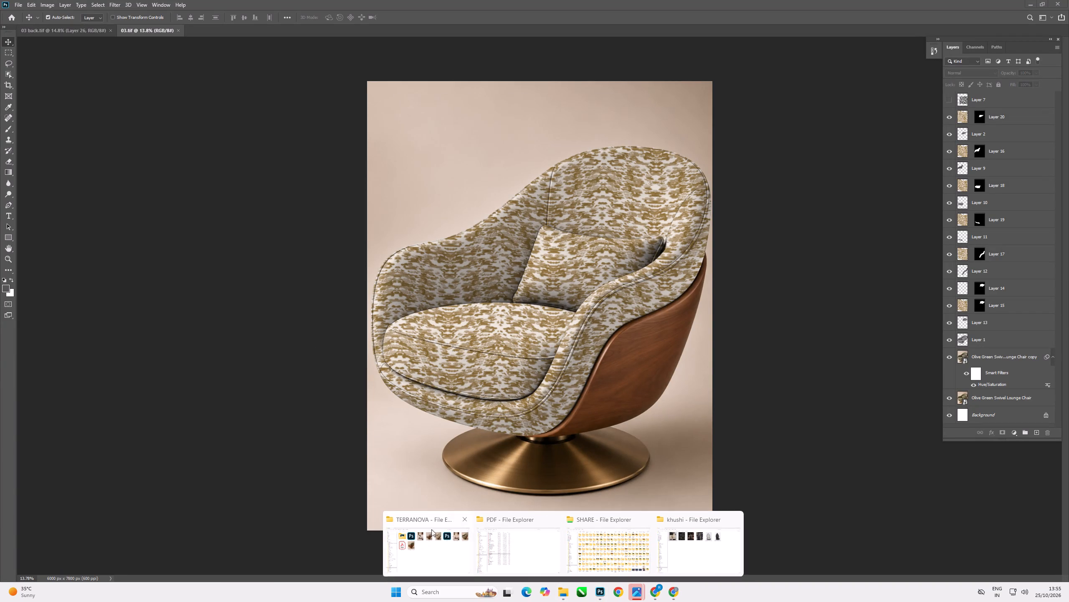
{"action": "left_click", "coordinate": [437, 538]}
{"action": "double_click", "coordinate": [207, 127]}
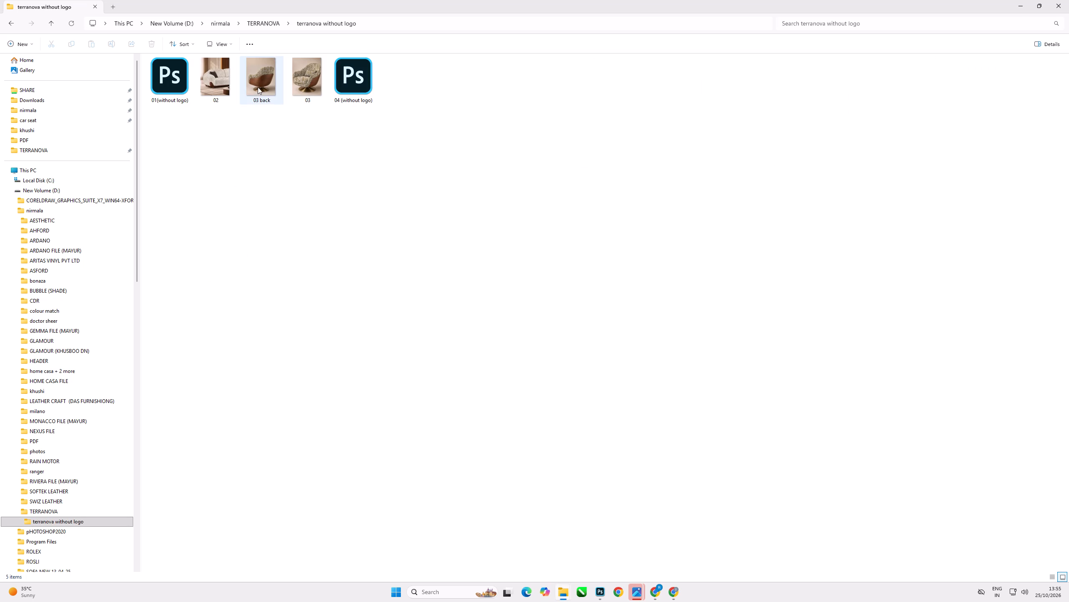
{"action": "left_click", "coordinate": [258, 87]}
{"action": "key", "text": "Delete"}
{"action": "left_click", "coordinate": [257, 77]}
{"action": "key", "text": "Delete"}
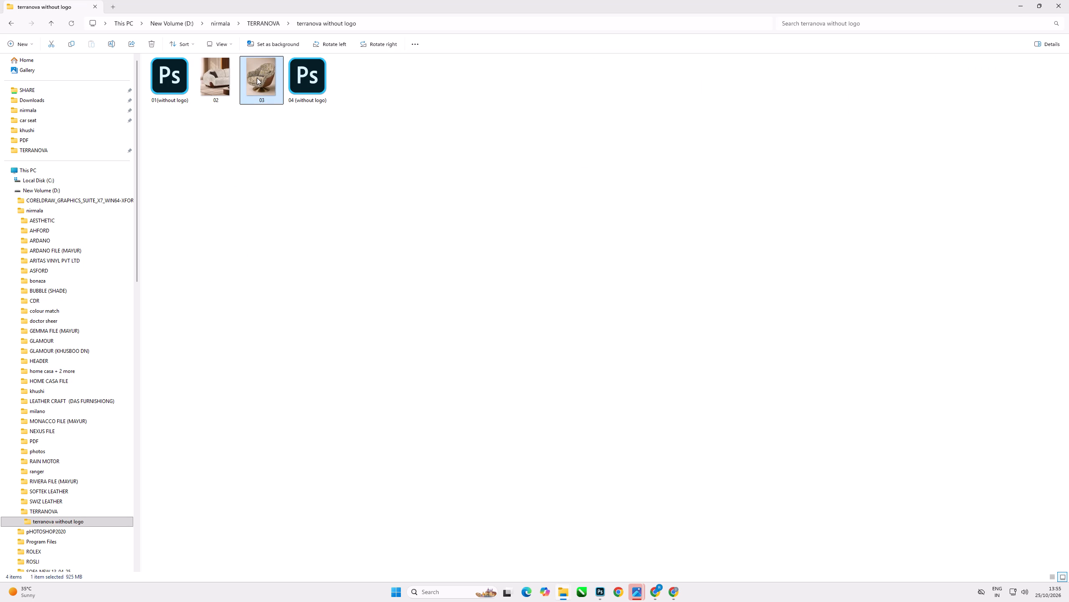
Copy the 03 back and 03 files from the TERRANOVA folder into its "terranova without logo" subfolder.
{"action": "left_click", "coordinate": [6, 22]}
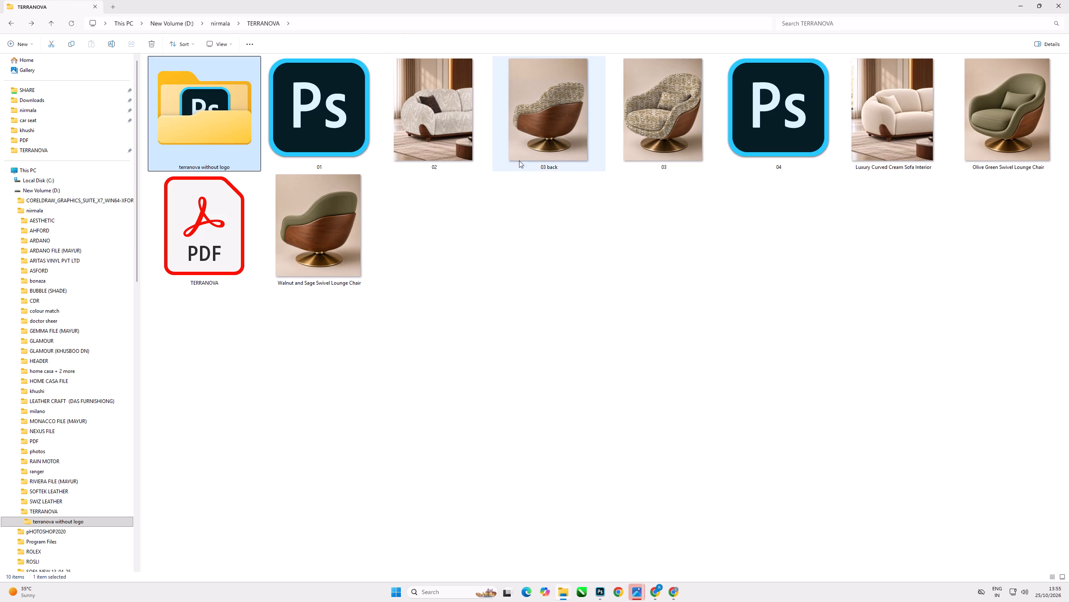
{"action": "left_click", "coordinate": [549, 144]}
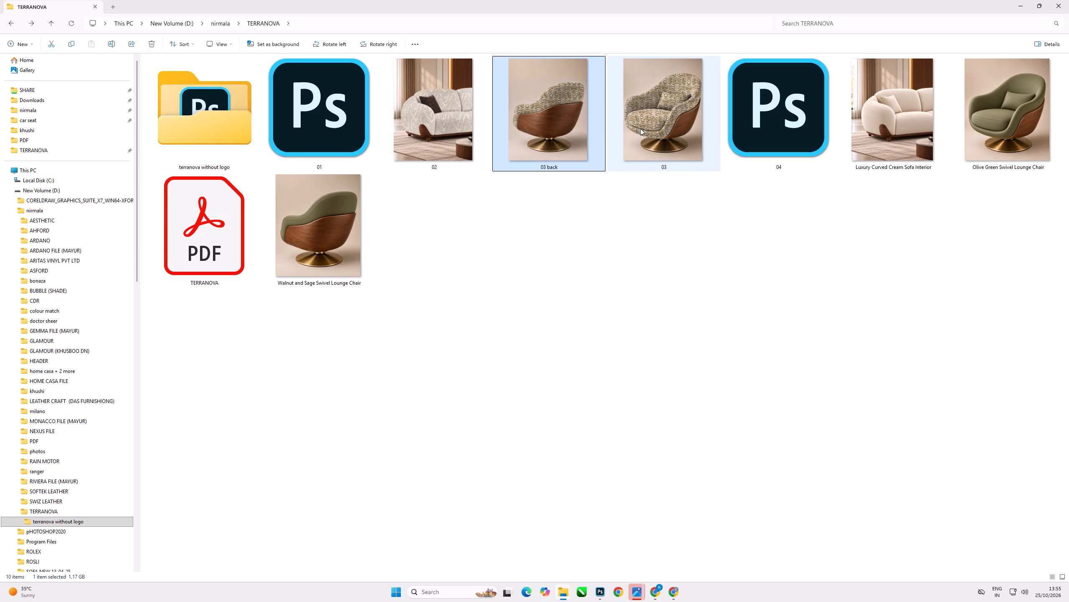
{"action": "left_click", "coordinate": [648, 125], "text": "shift"}
{"action": "key", "text": "ctrl+c"}
{"action": "double_click", "coordinate": [218, 124]}
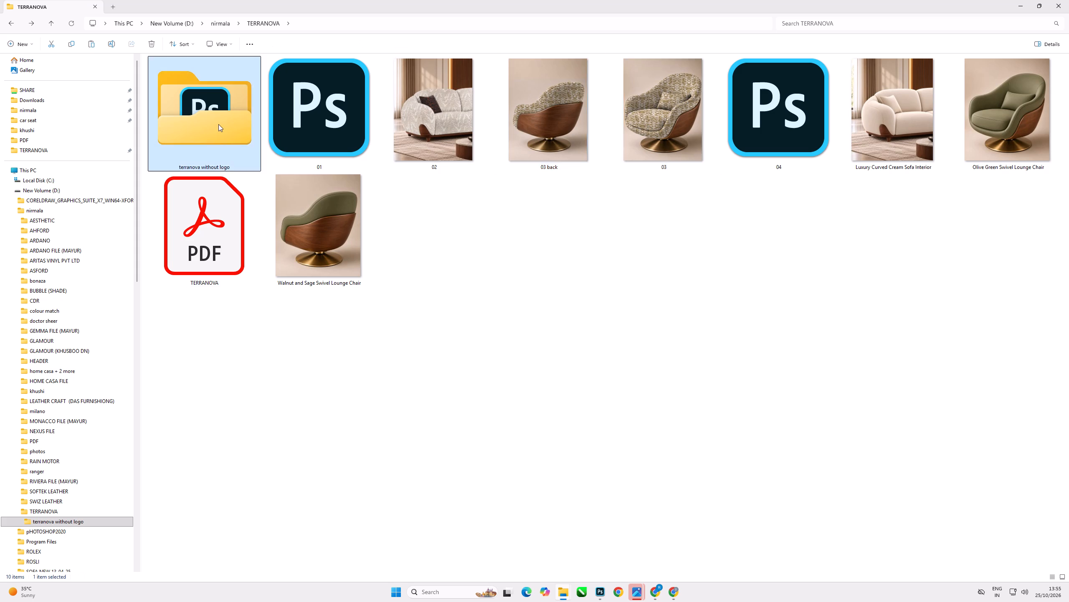
{"action": "key", "text": "ctrl+v"}
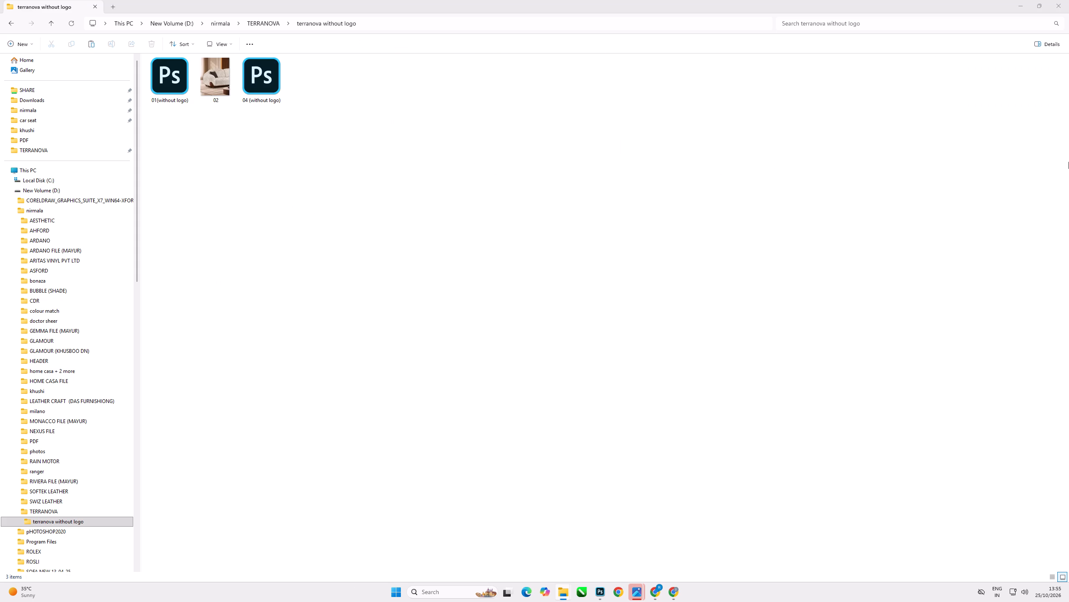
{"action": "left_click", "coordinate": [362, 175]}
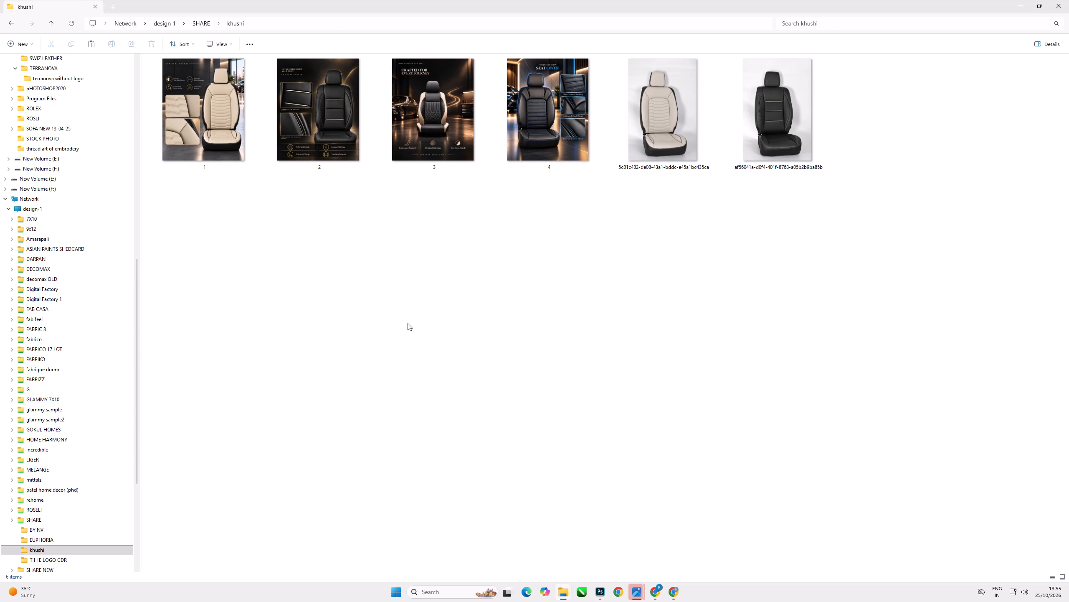
{"action": "left_click", "coordinate": [423, 343]}
{"action": "left_click", "coordinate": [602, 341]}
{"action": "scroll", "coordinate": [340, 302], "scroll_direction": "up", "scroll_amount": 6}
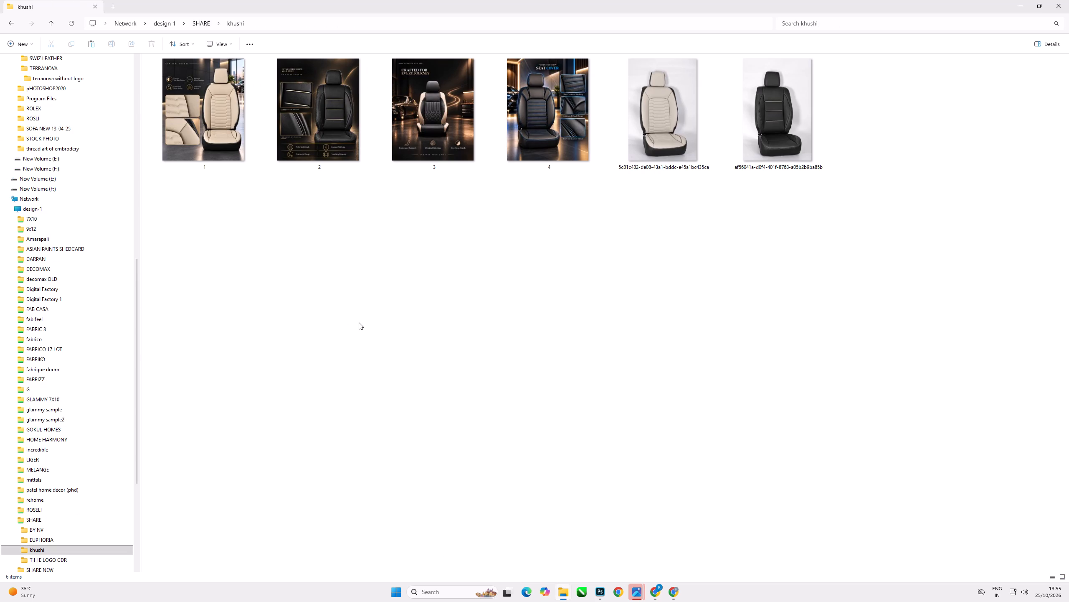